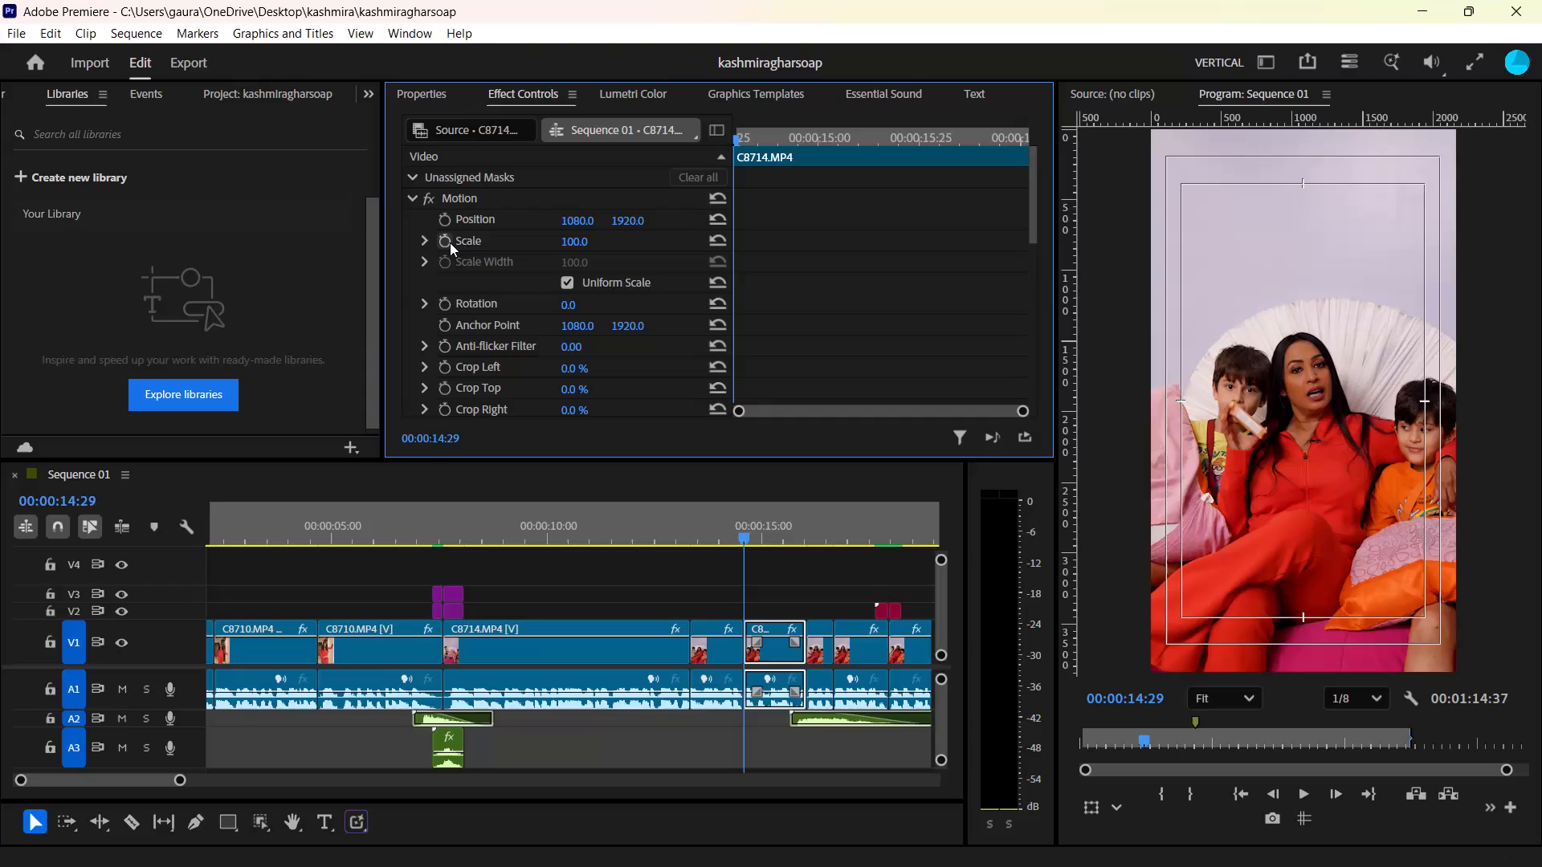
Keyframe the selected C8714.MP4 clip's Scale from 100 at its start to 143 at 00:00:15:09.
click(449, 242)
drag(849, 135, 855, 135)
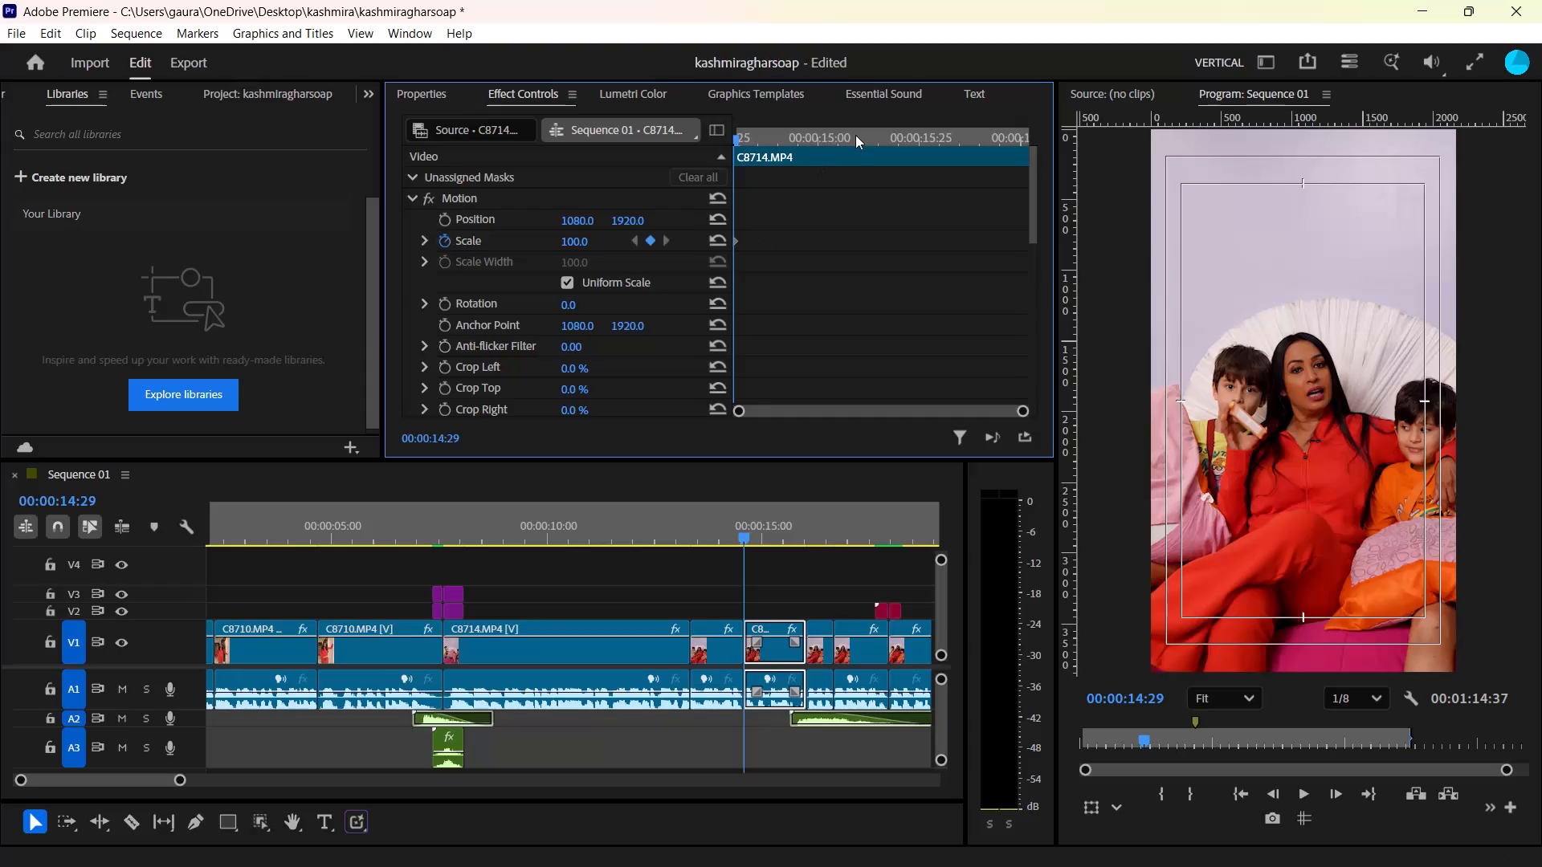
drag(855, 135, 858, 135)
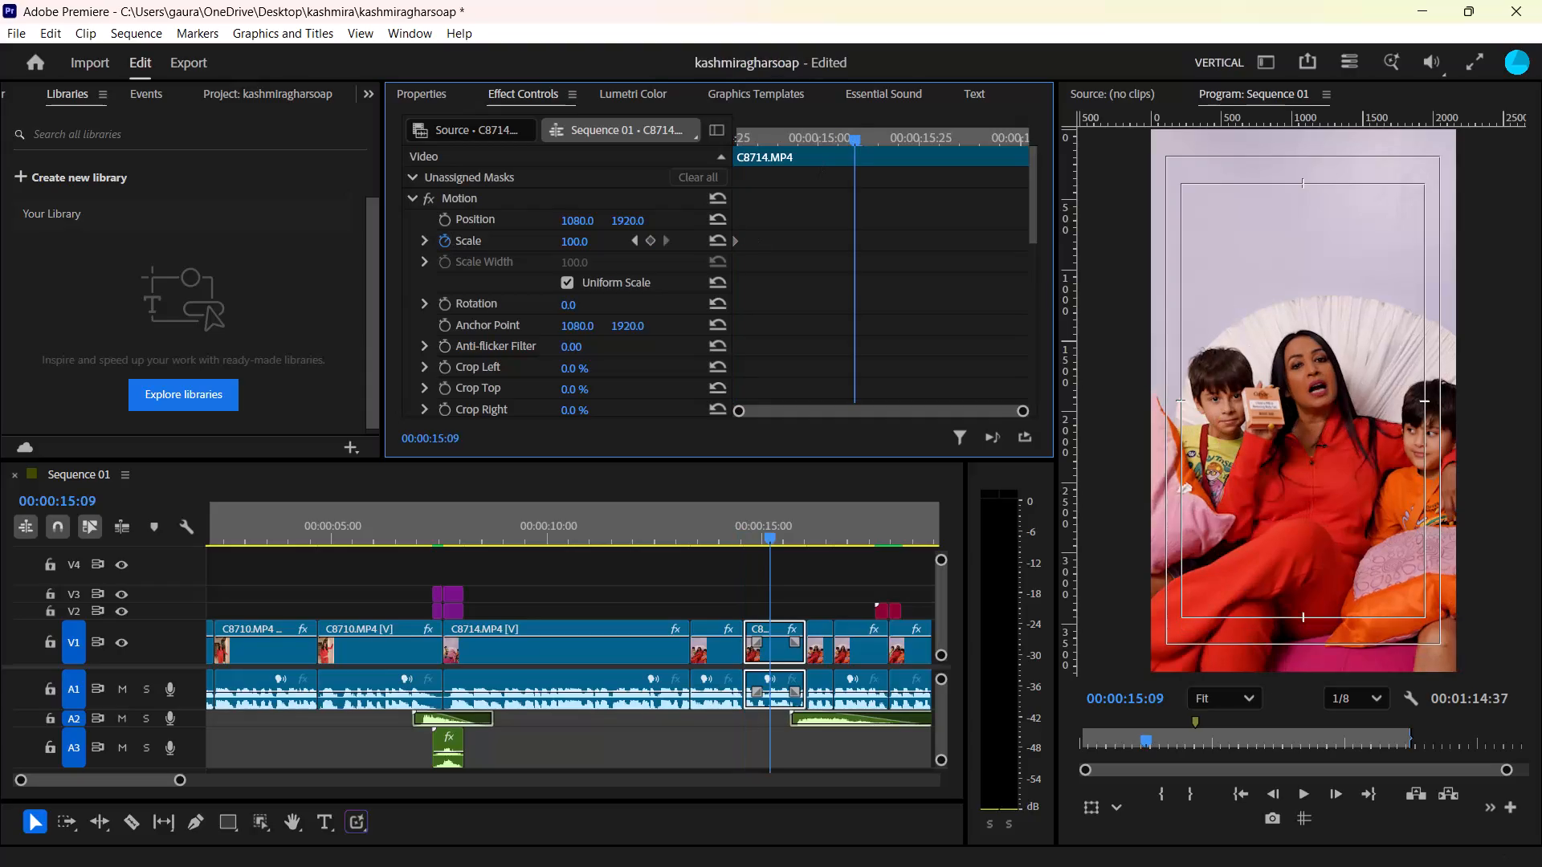
drag(580, 242, 624, 245)
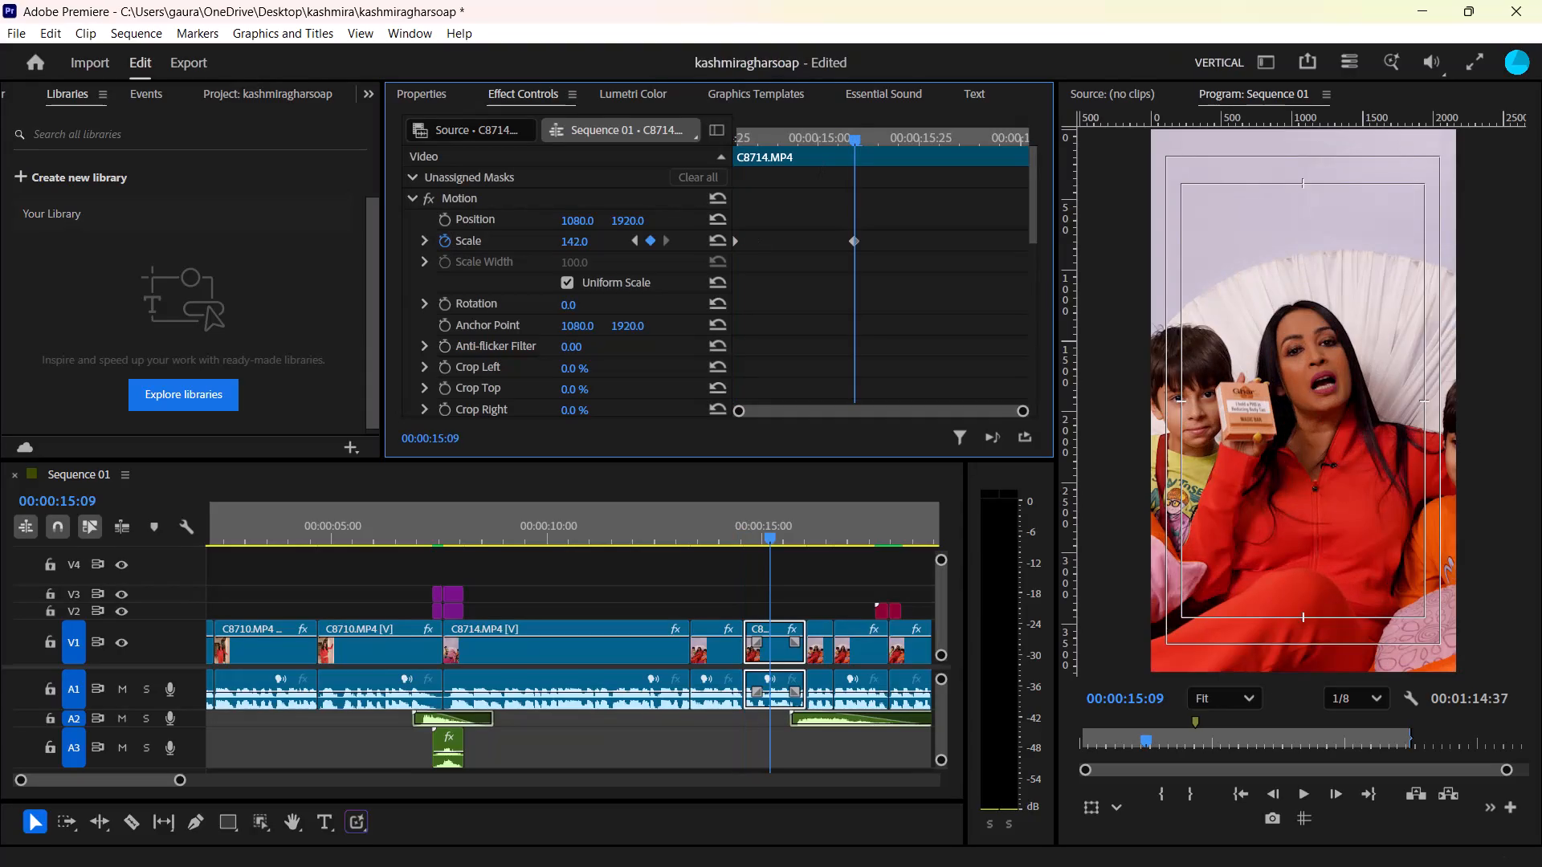
drag(624, 245, 626, 245)
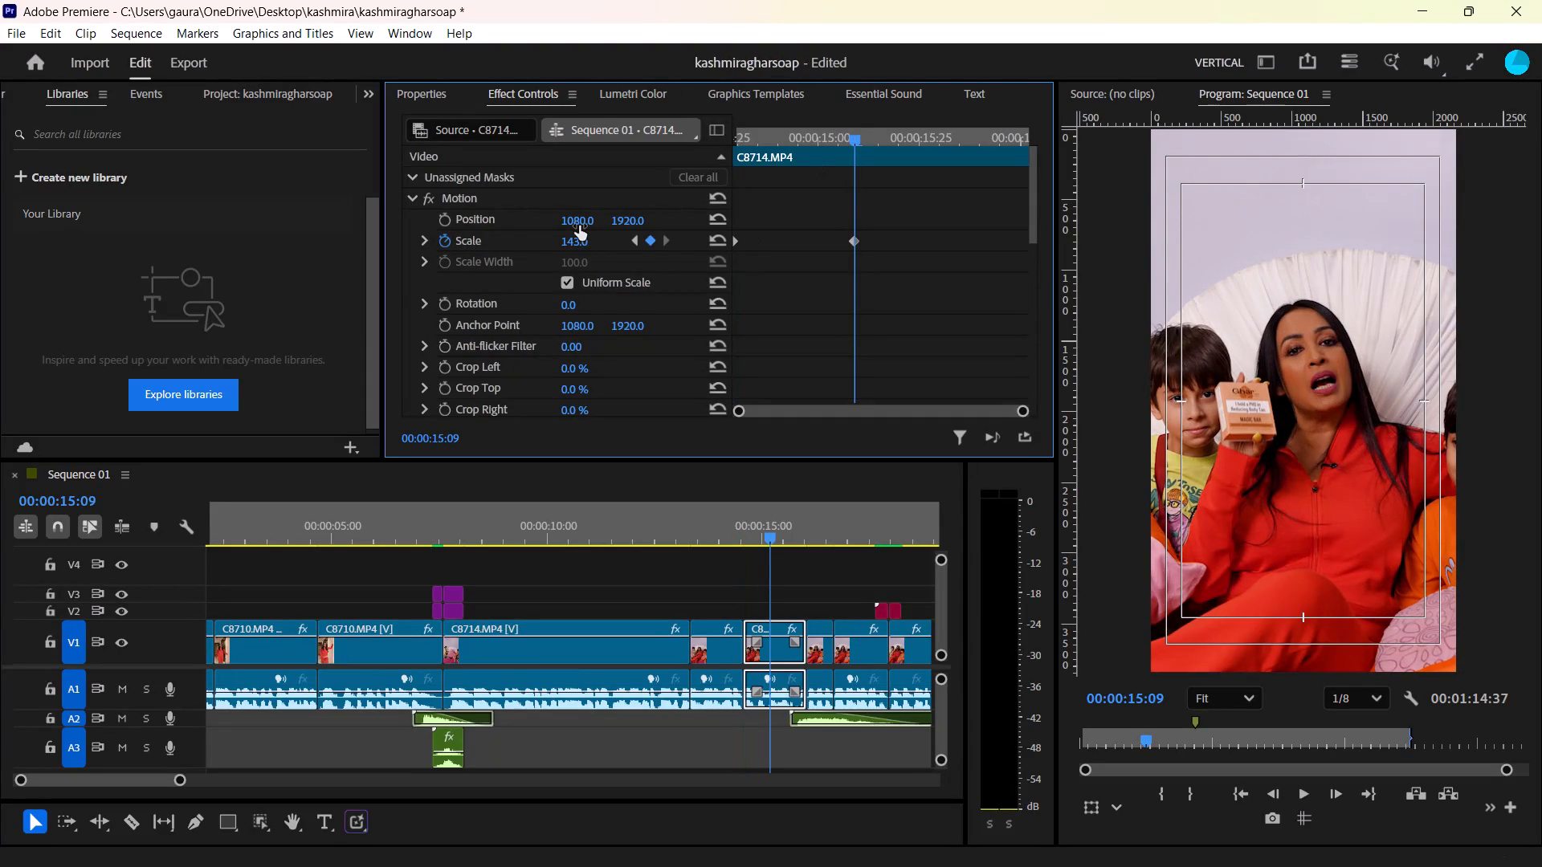
Set the clip's horizontal Position to 955 and play back the zoom from the clip's start.
drag(573, 219, 487, 239)
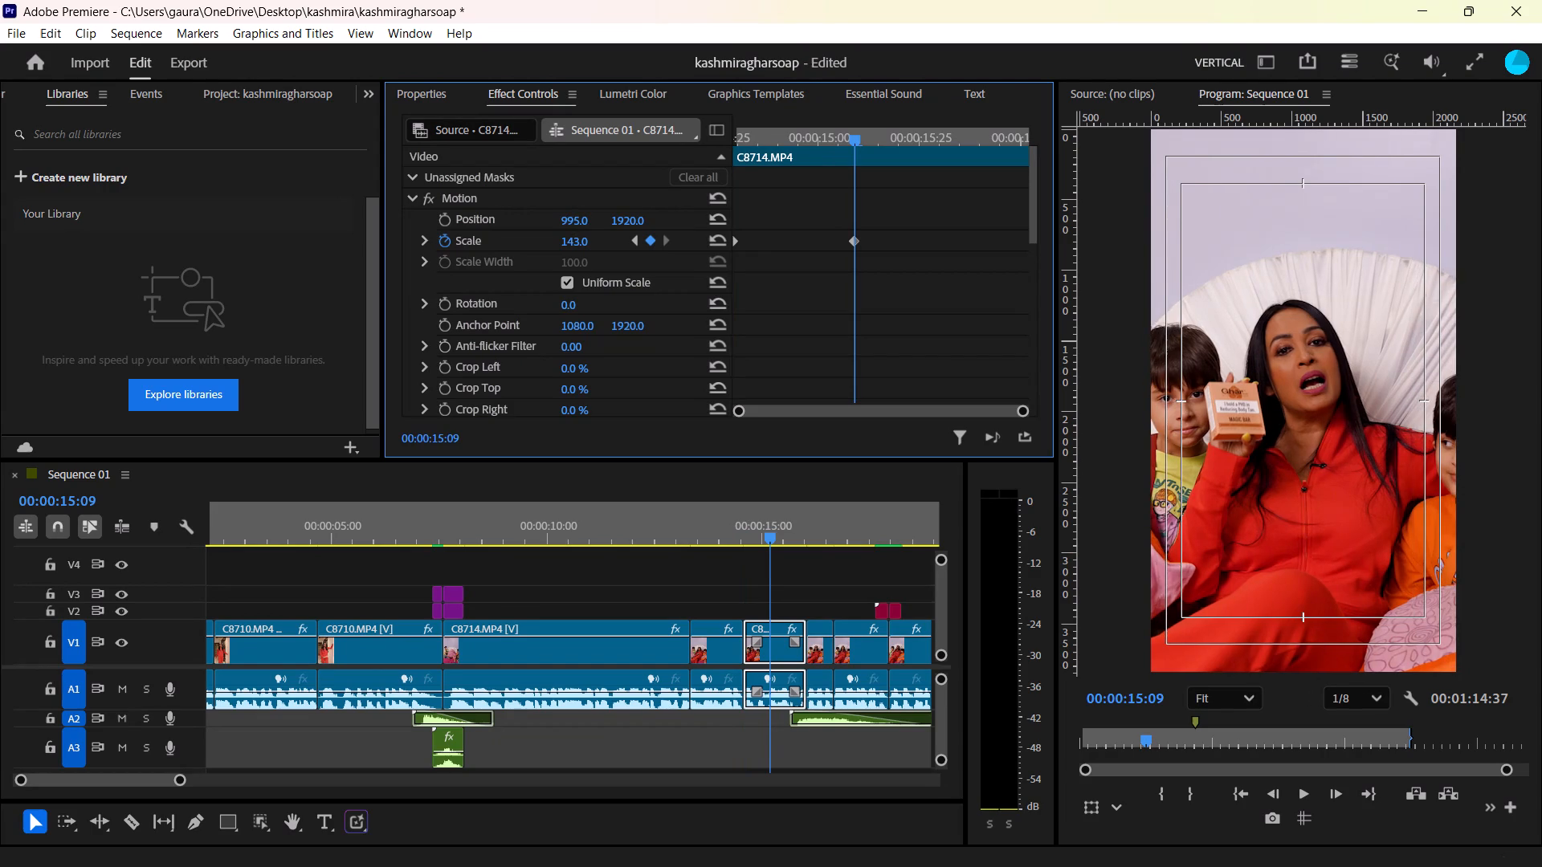
drag(487, 239, 447, 245)
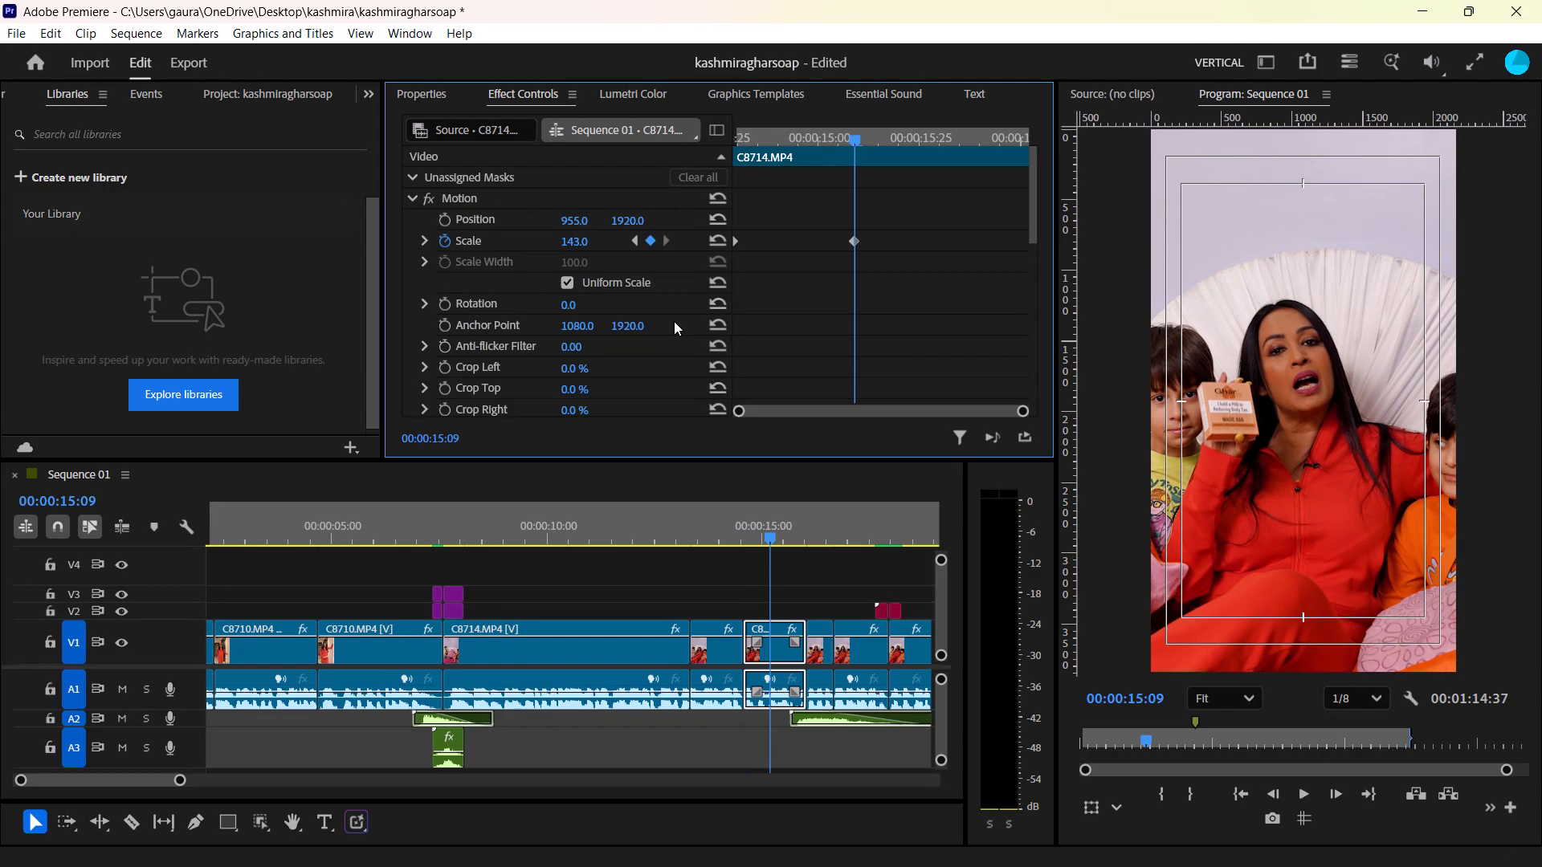
drag(753, 541, 742, 545)
key(space)
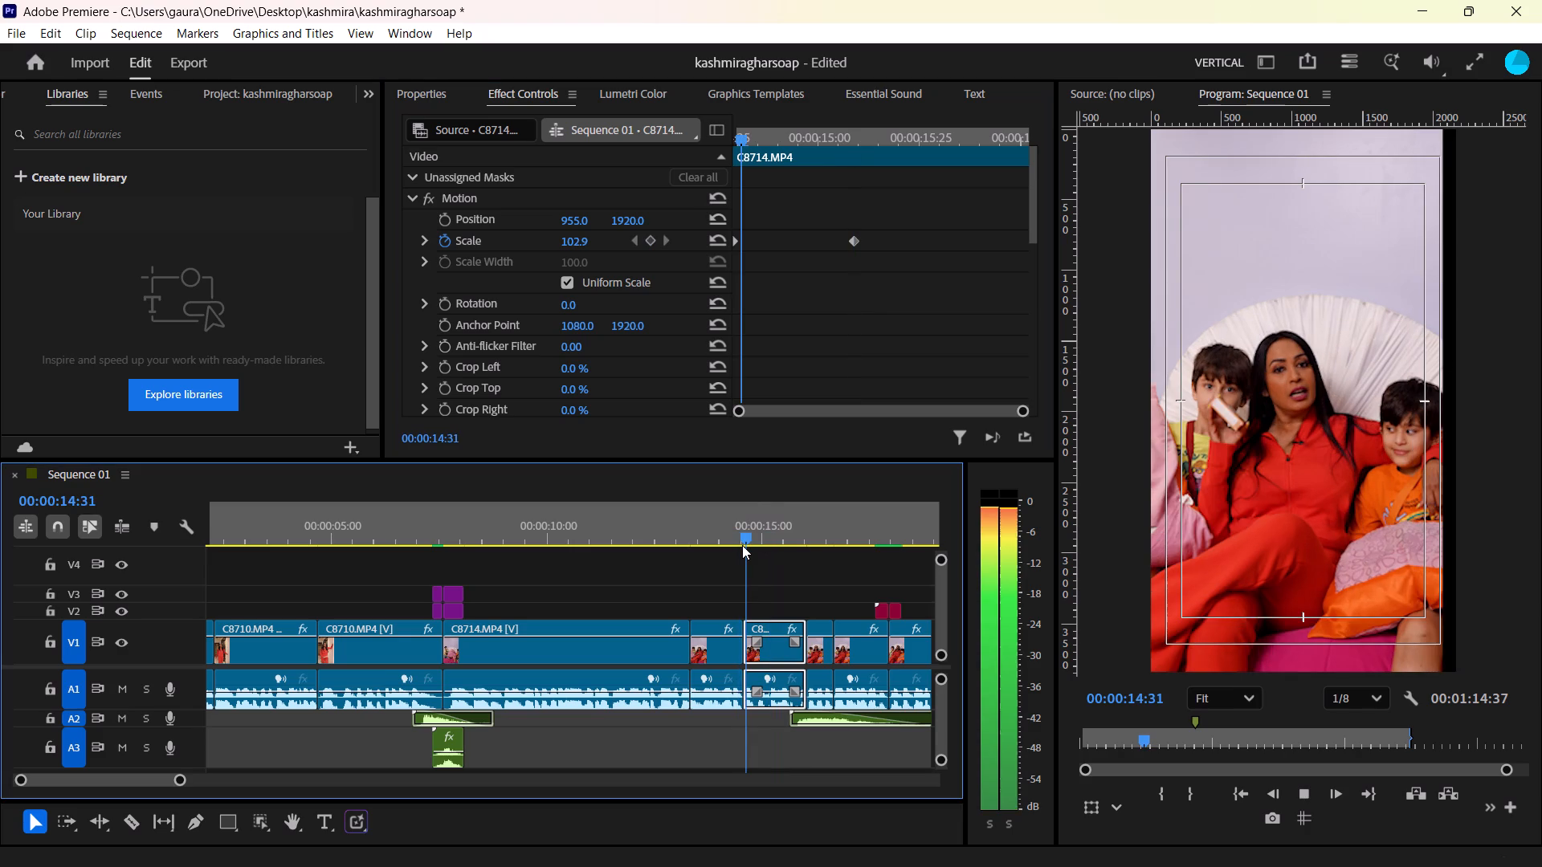
key(space)
key(space)
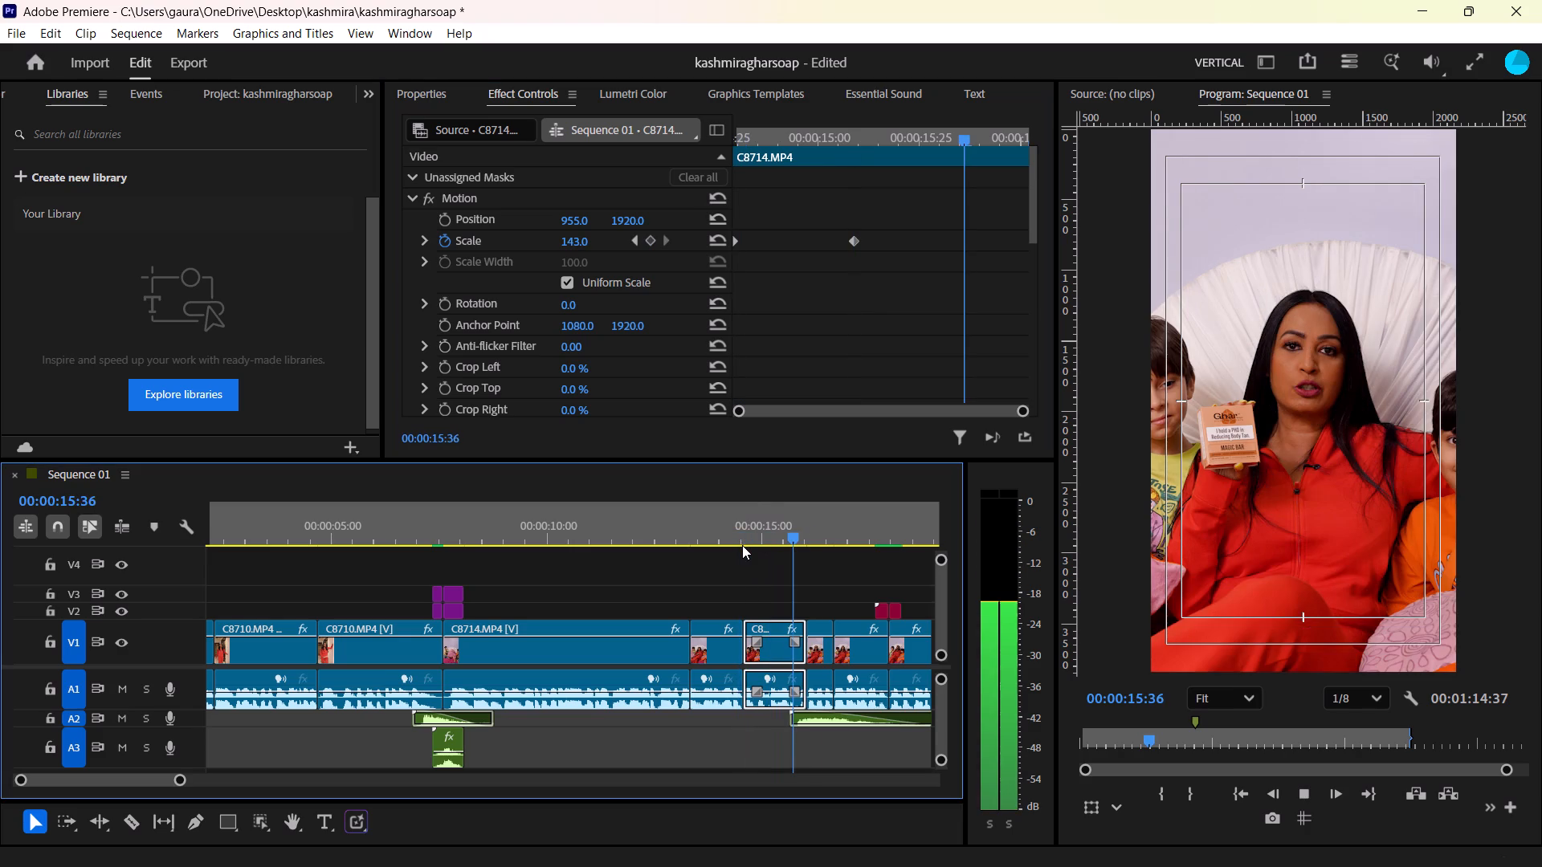
key(space)
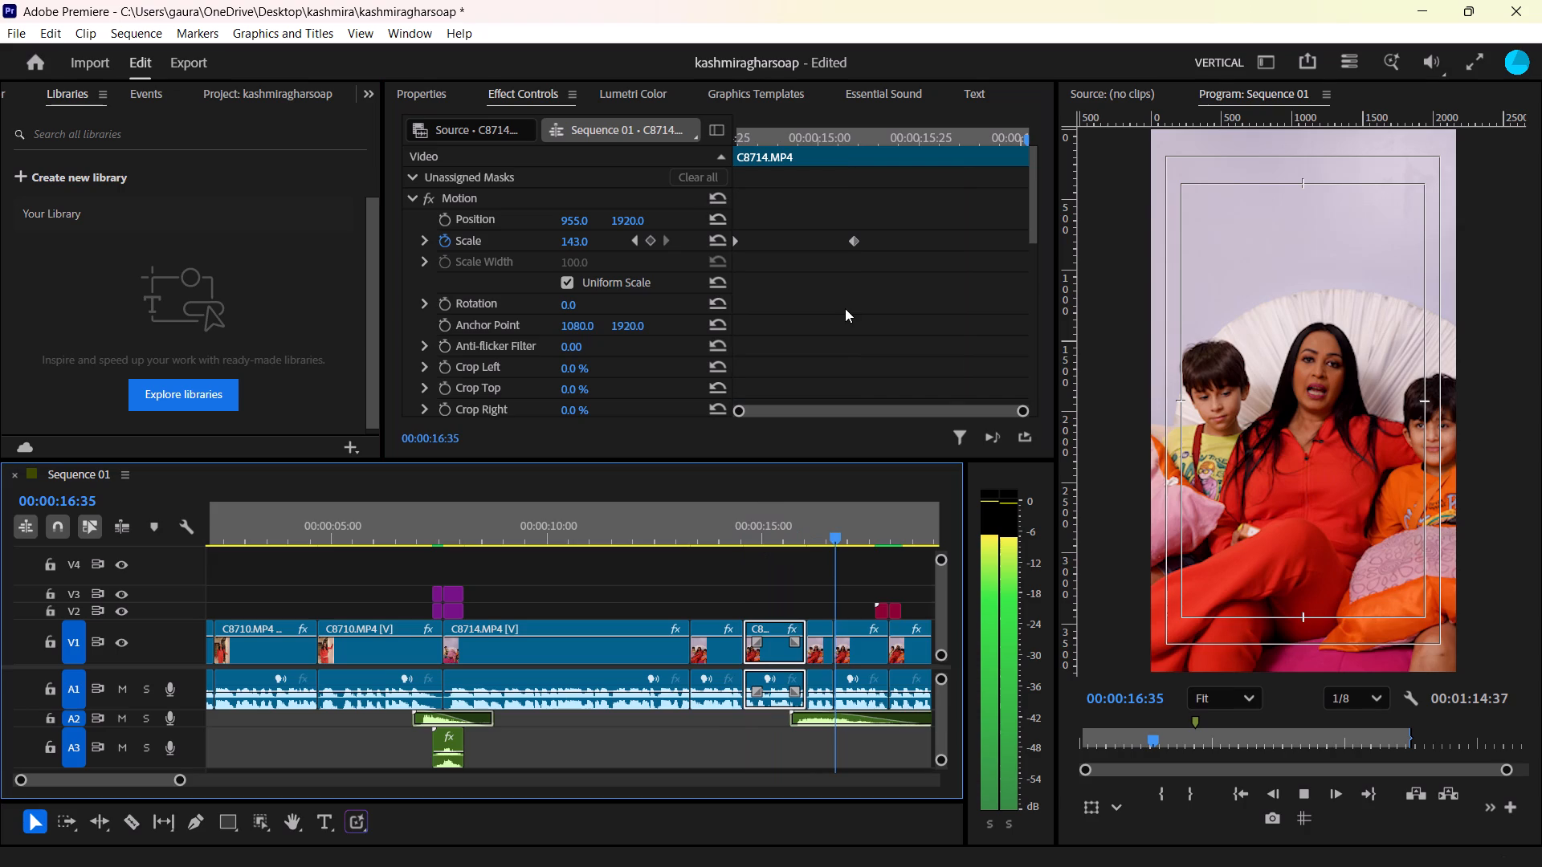
Duplicate the clip's opening Scale keyframe near the clip's end and play the sequence through from the clip's start.
click(734, 242)
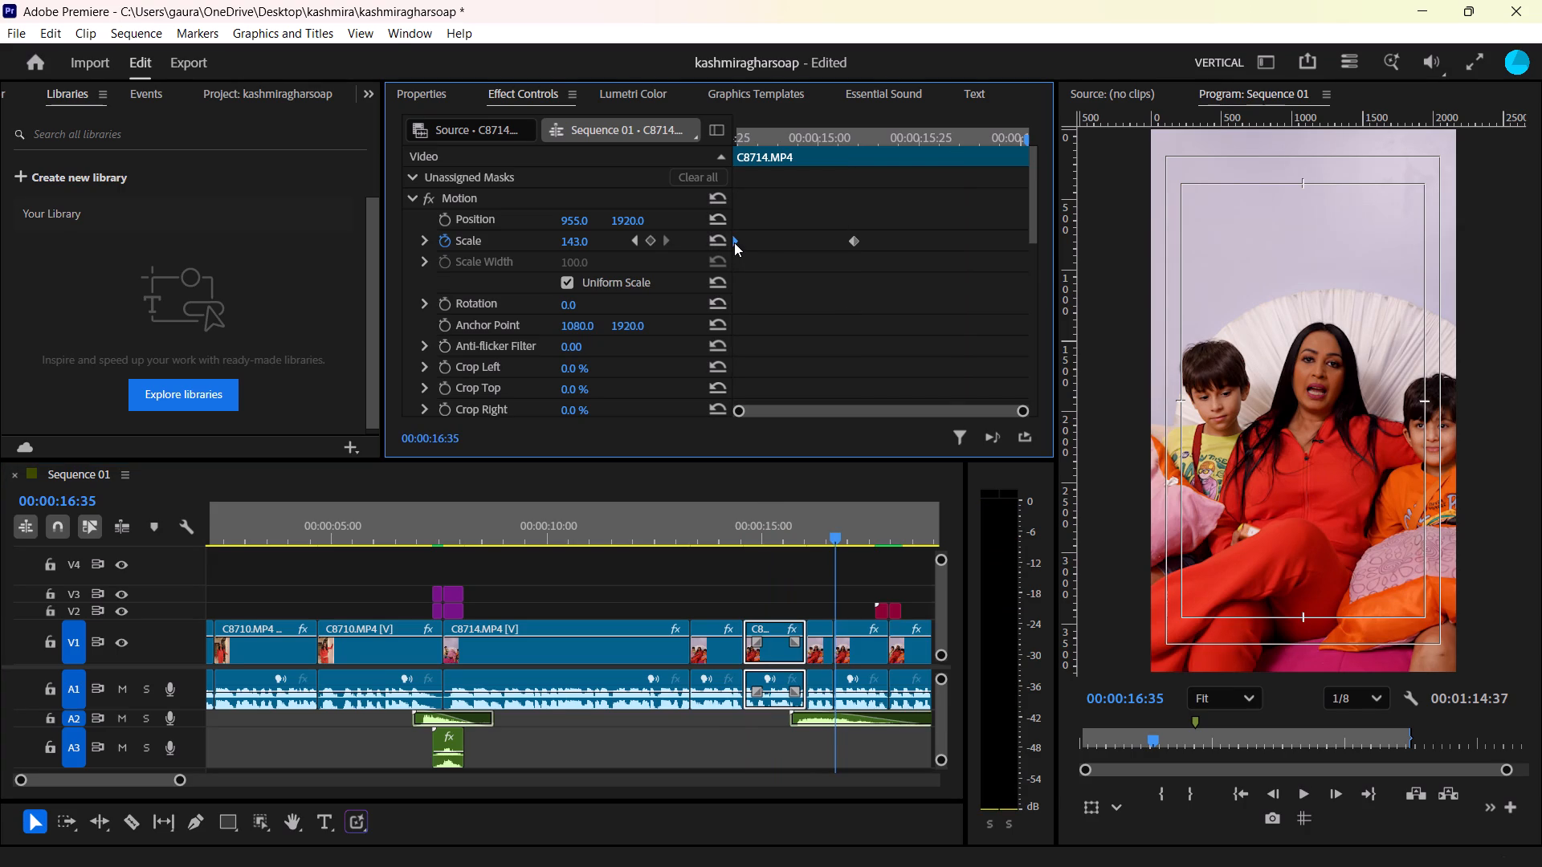
alt+drag(734, 242, 852, 232)
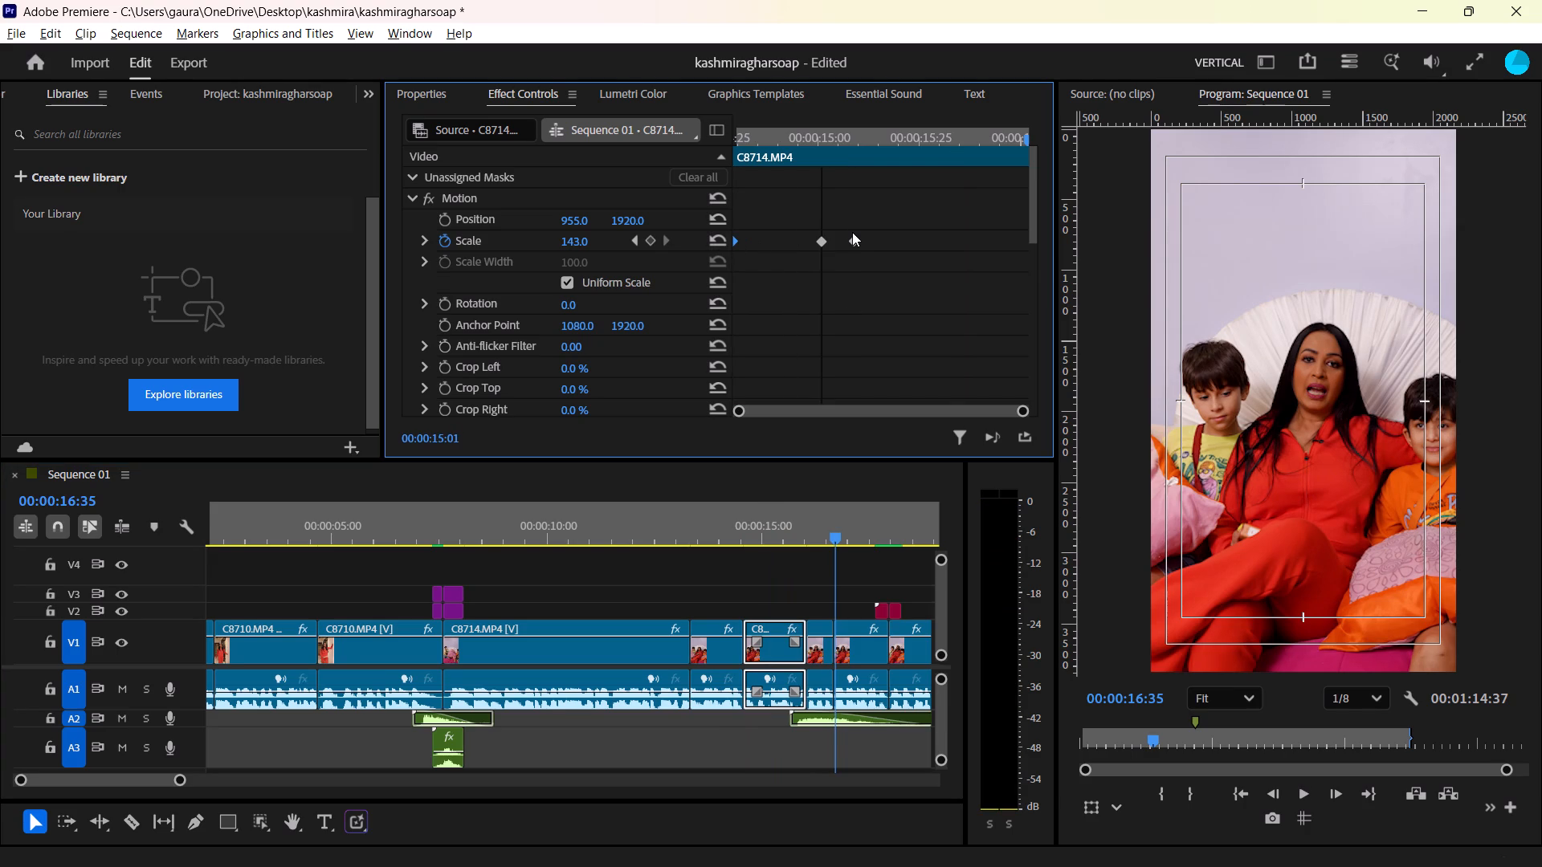
alt+drag(852, 232, 1067, 222)
drag(940, 133, 694, 189)
key(space)
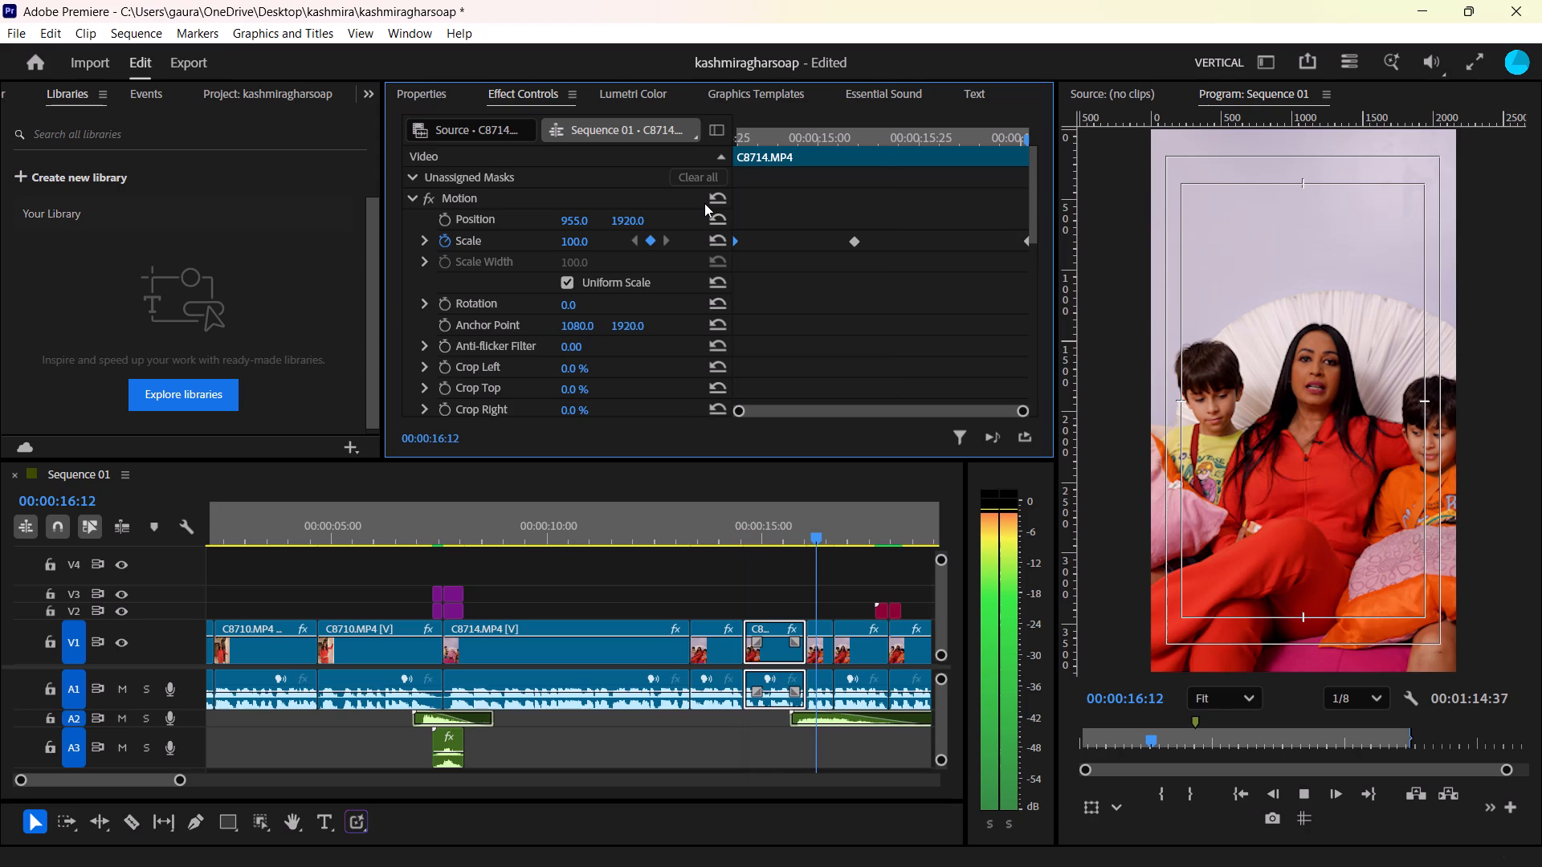
Deselect the clip and review the sequence by playing on from the C8714.MP4 zoom to about 00:00:23:10.
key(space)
click(745, 595)
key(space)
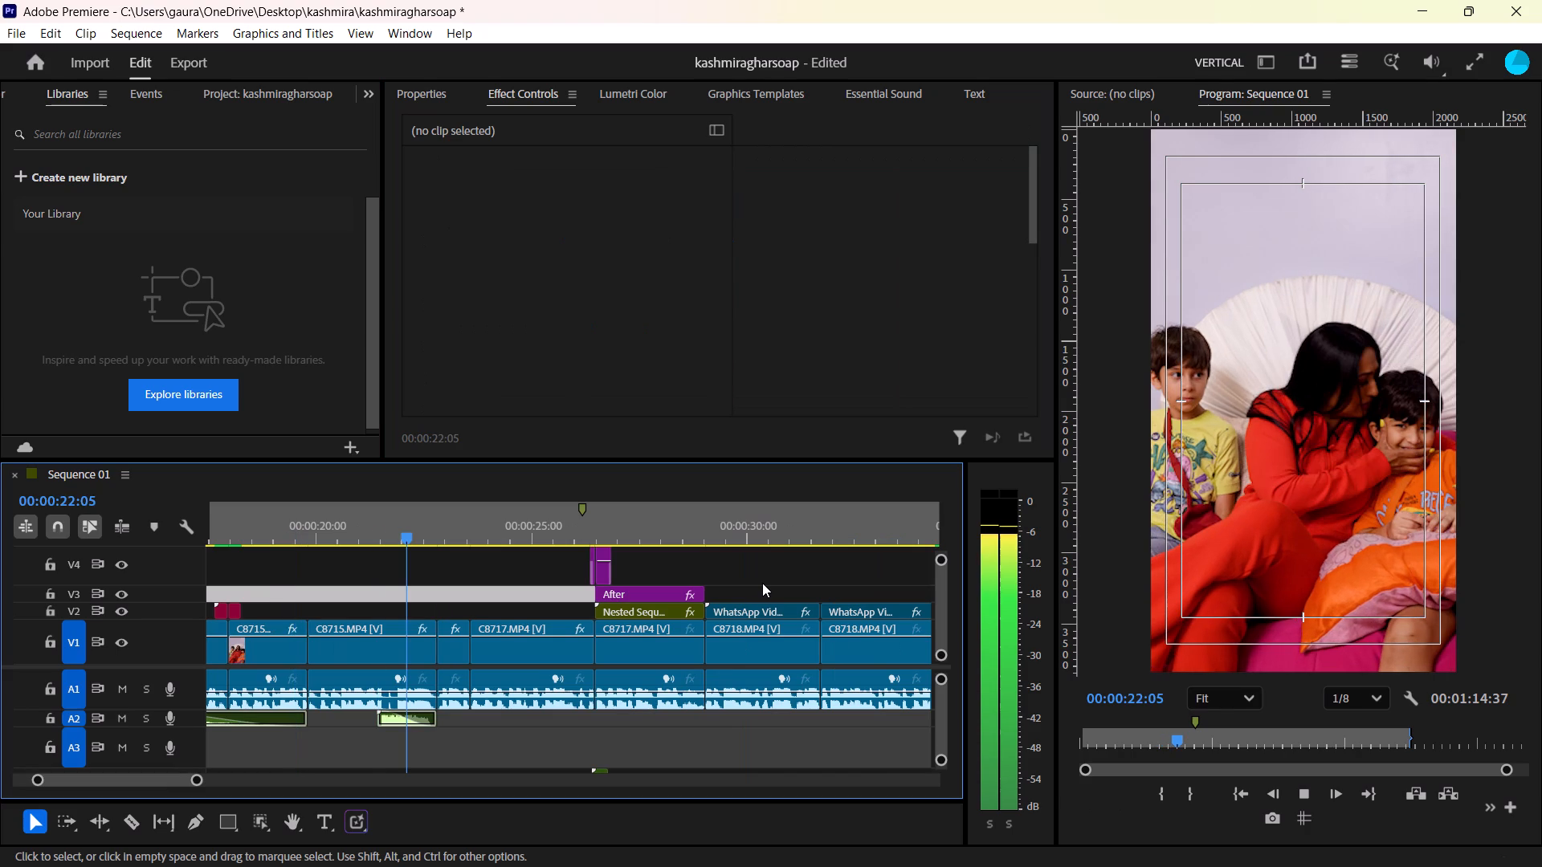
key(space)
Switch to Media Encoder, stop the running proxy ingest queue and close the application.
click(1029, 855)
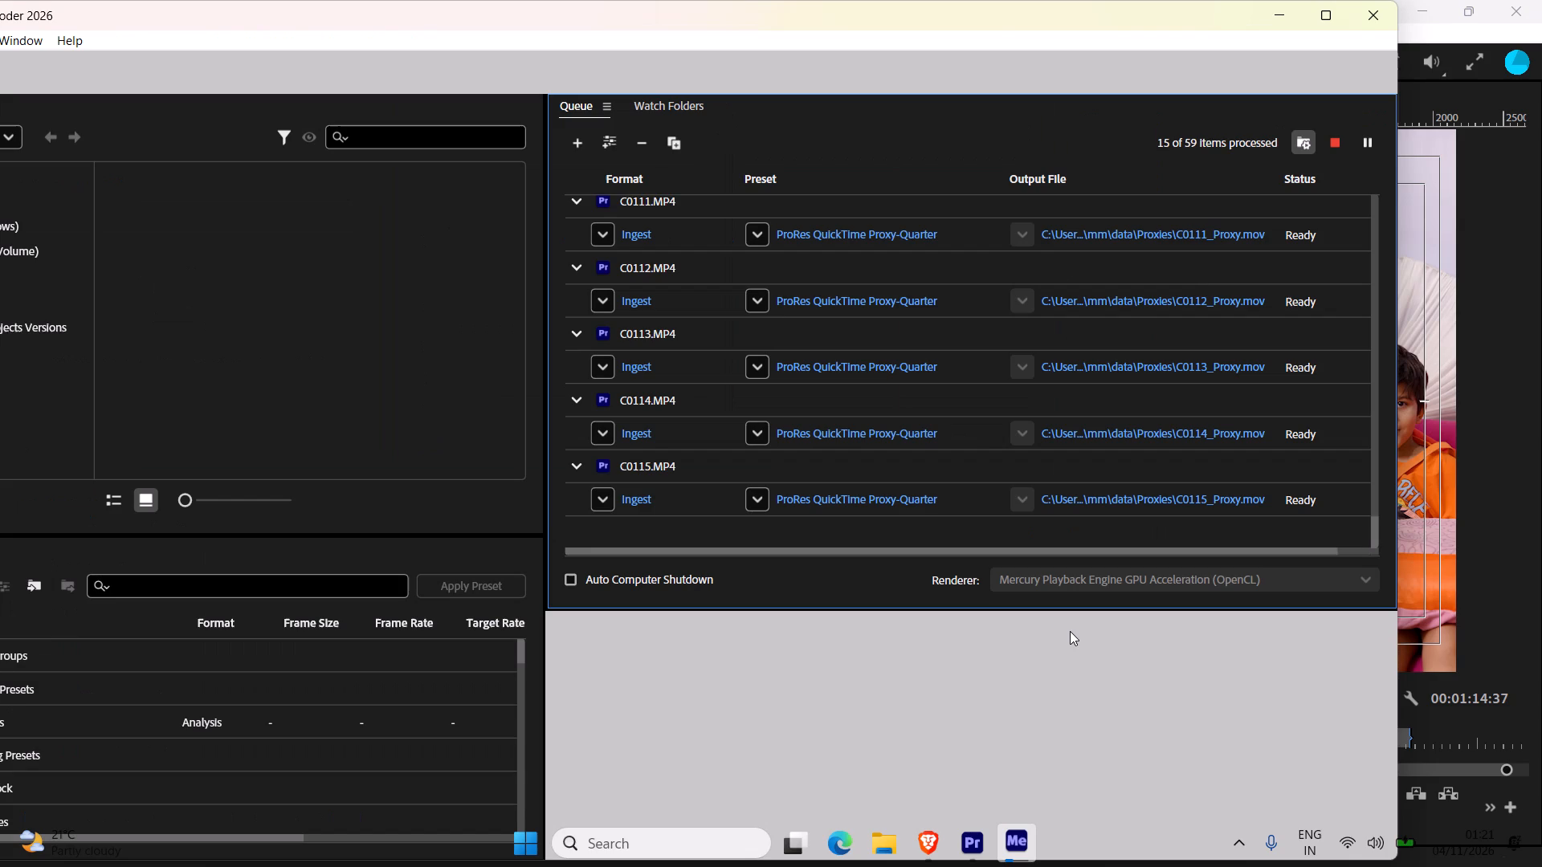
click(1338, 138)
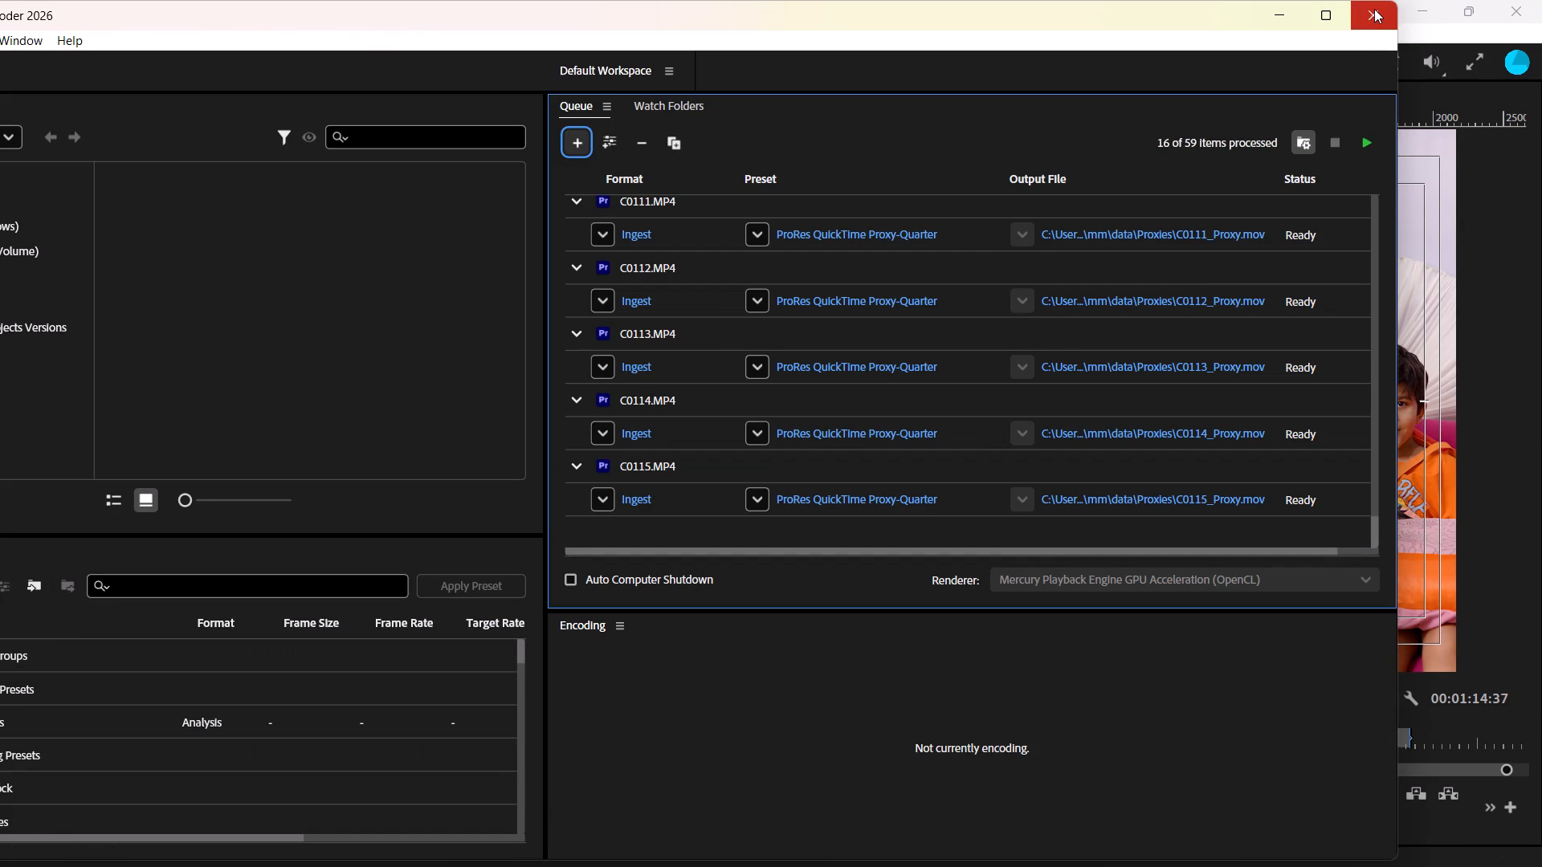
click(1374, 9)
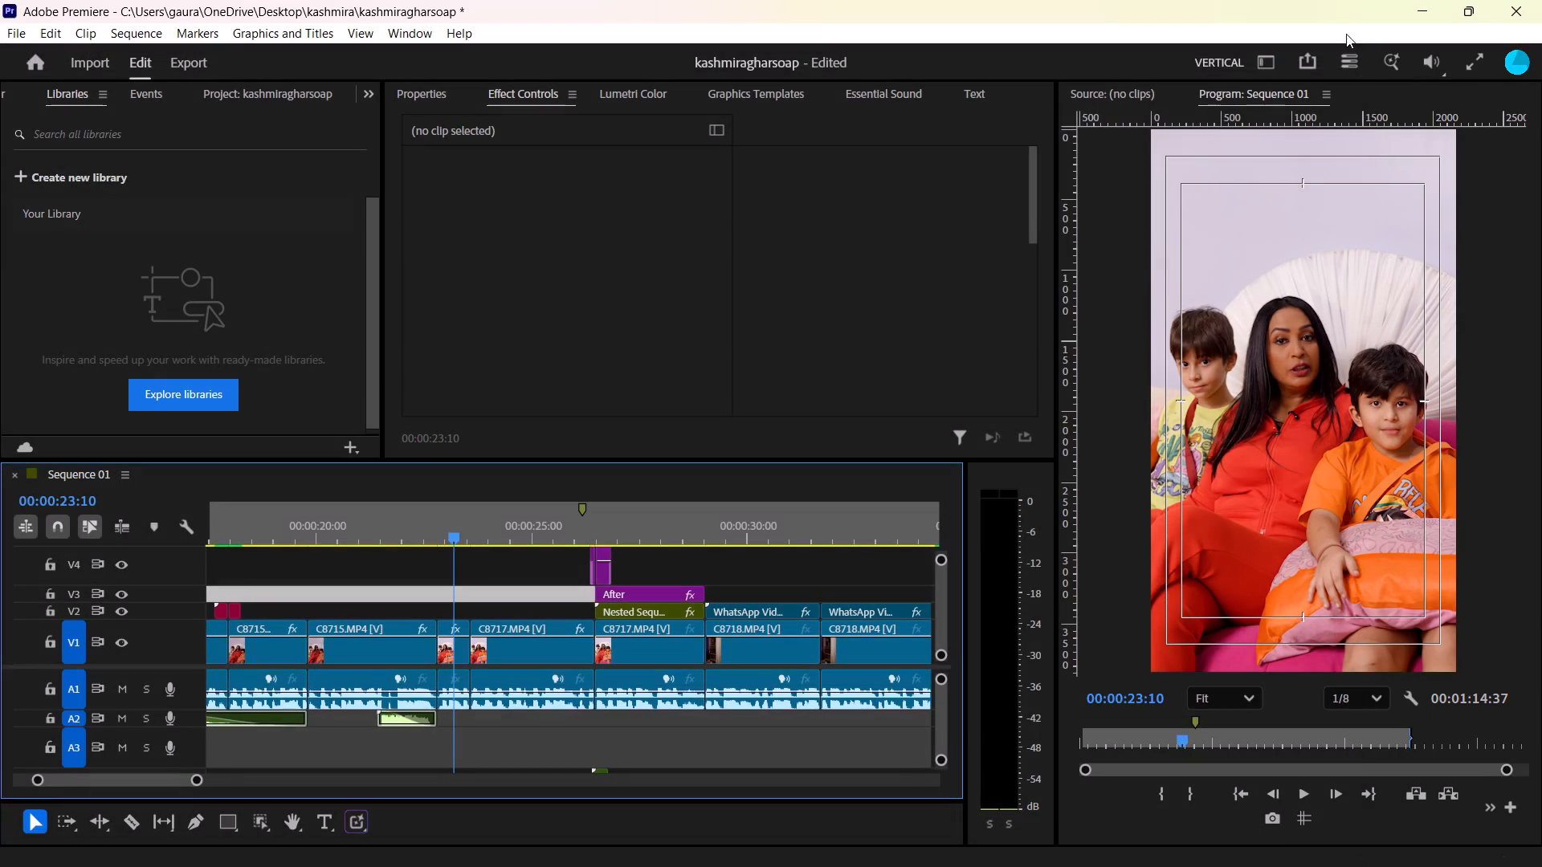
Save the project.
click(701, 572)
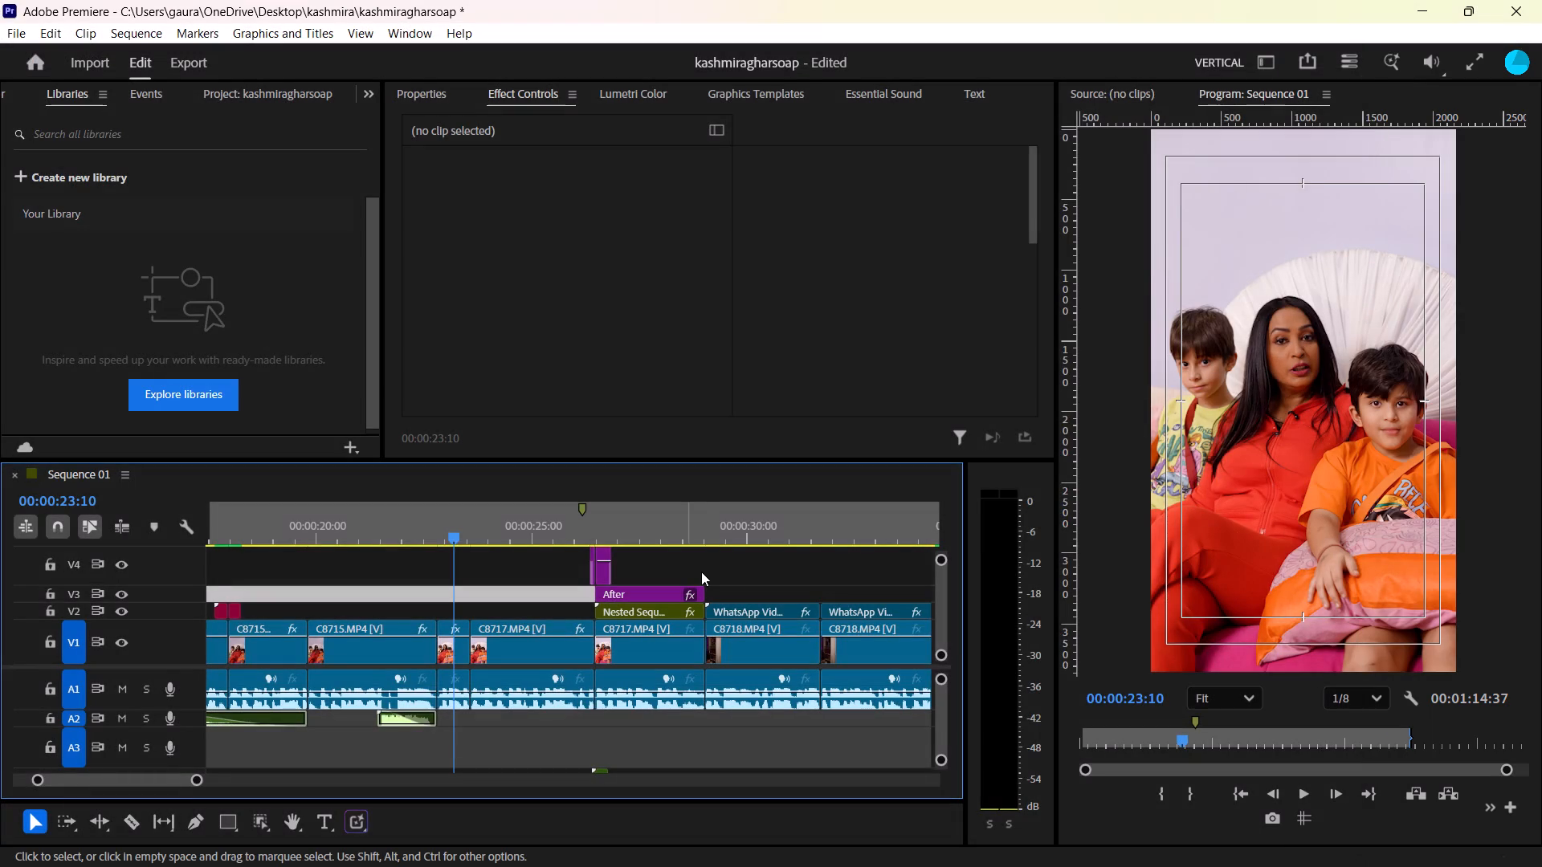
key(ctrl+s)
Play the sequence in stretches from 00:00:23:10 to about 00:00:51:36, reviewing the before/after, playground, soap lathering and talking shots.
key(space)
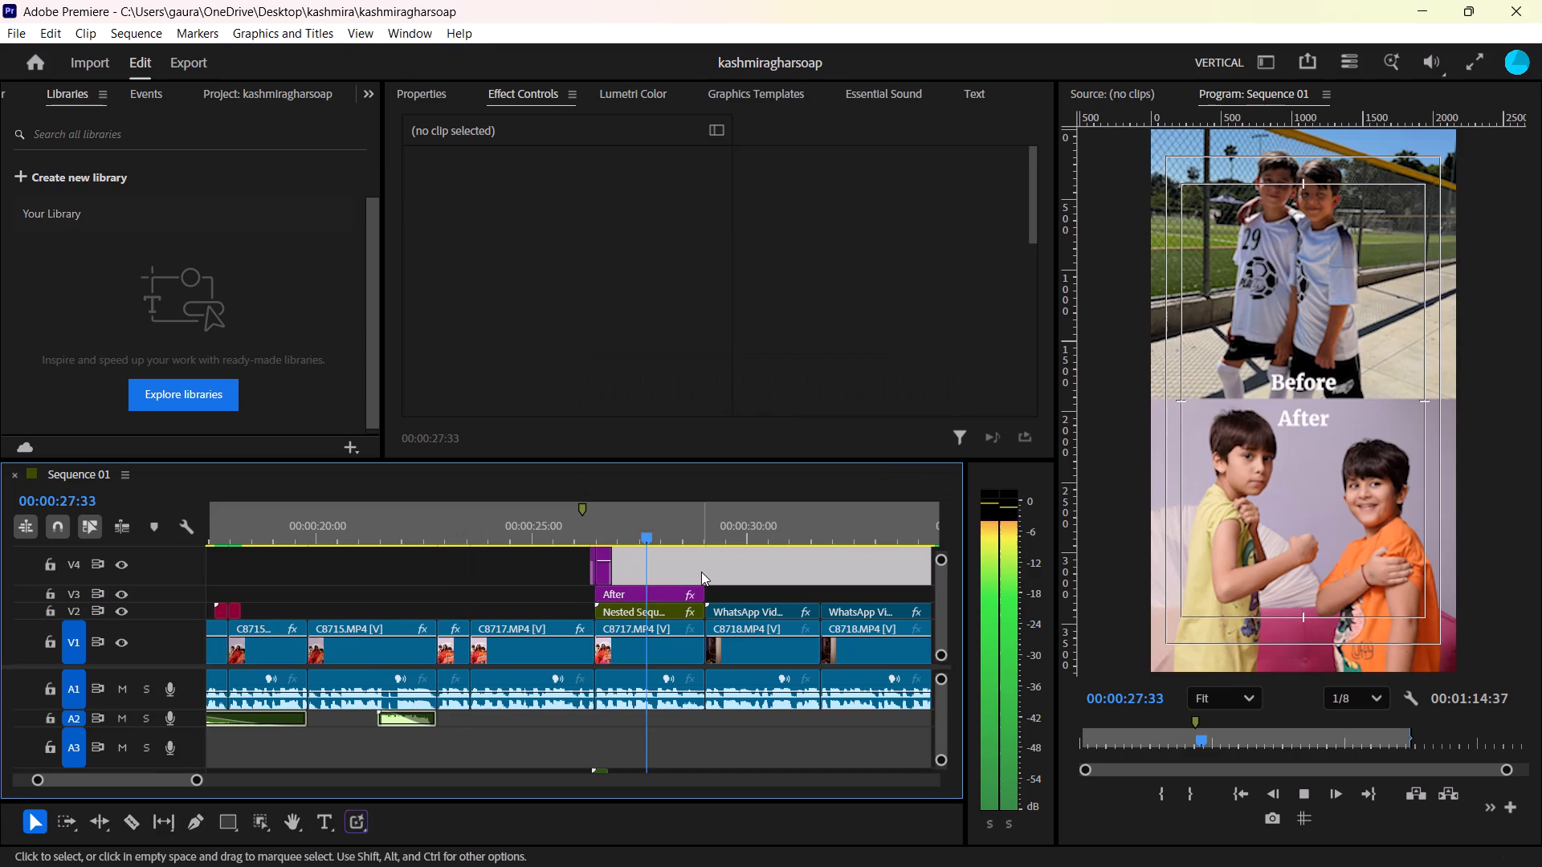
key(space)
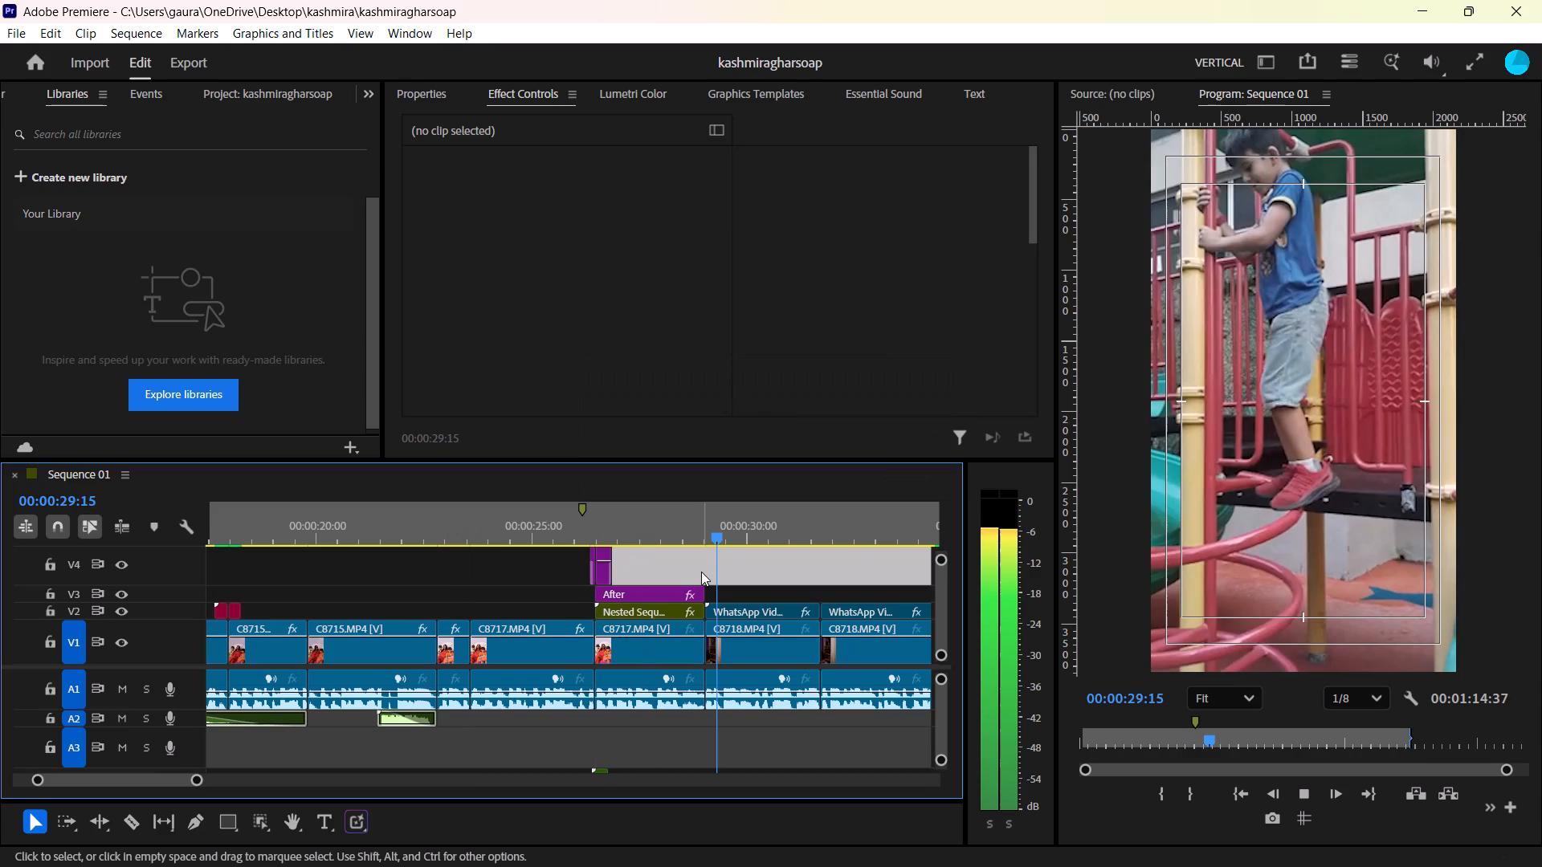
key(space)
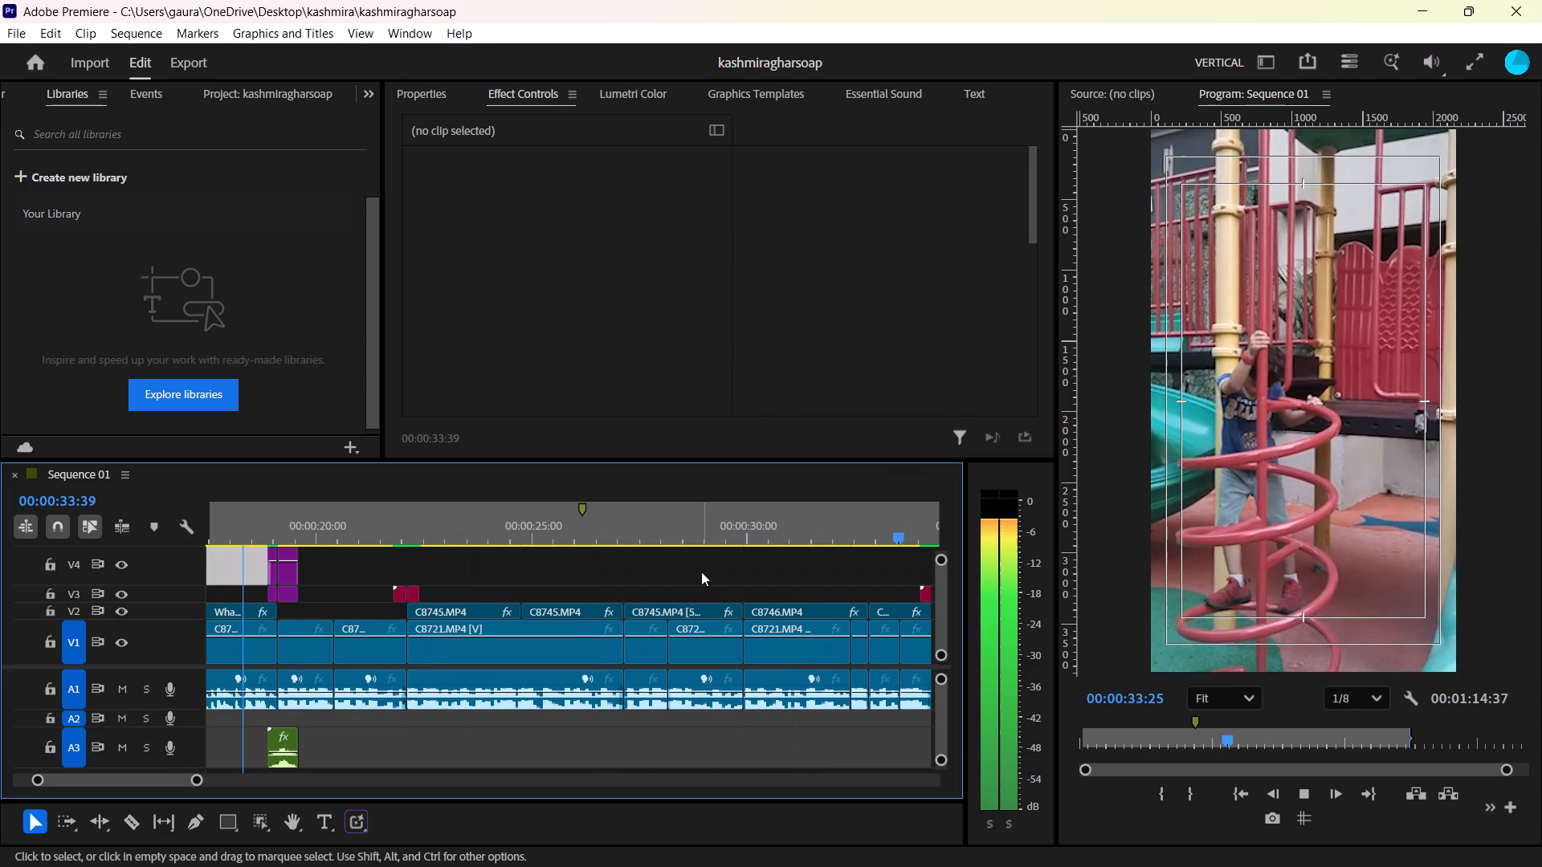
key(space)
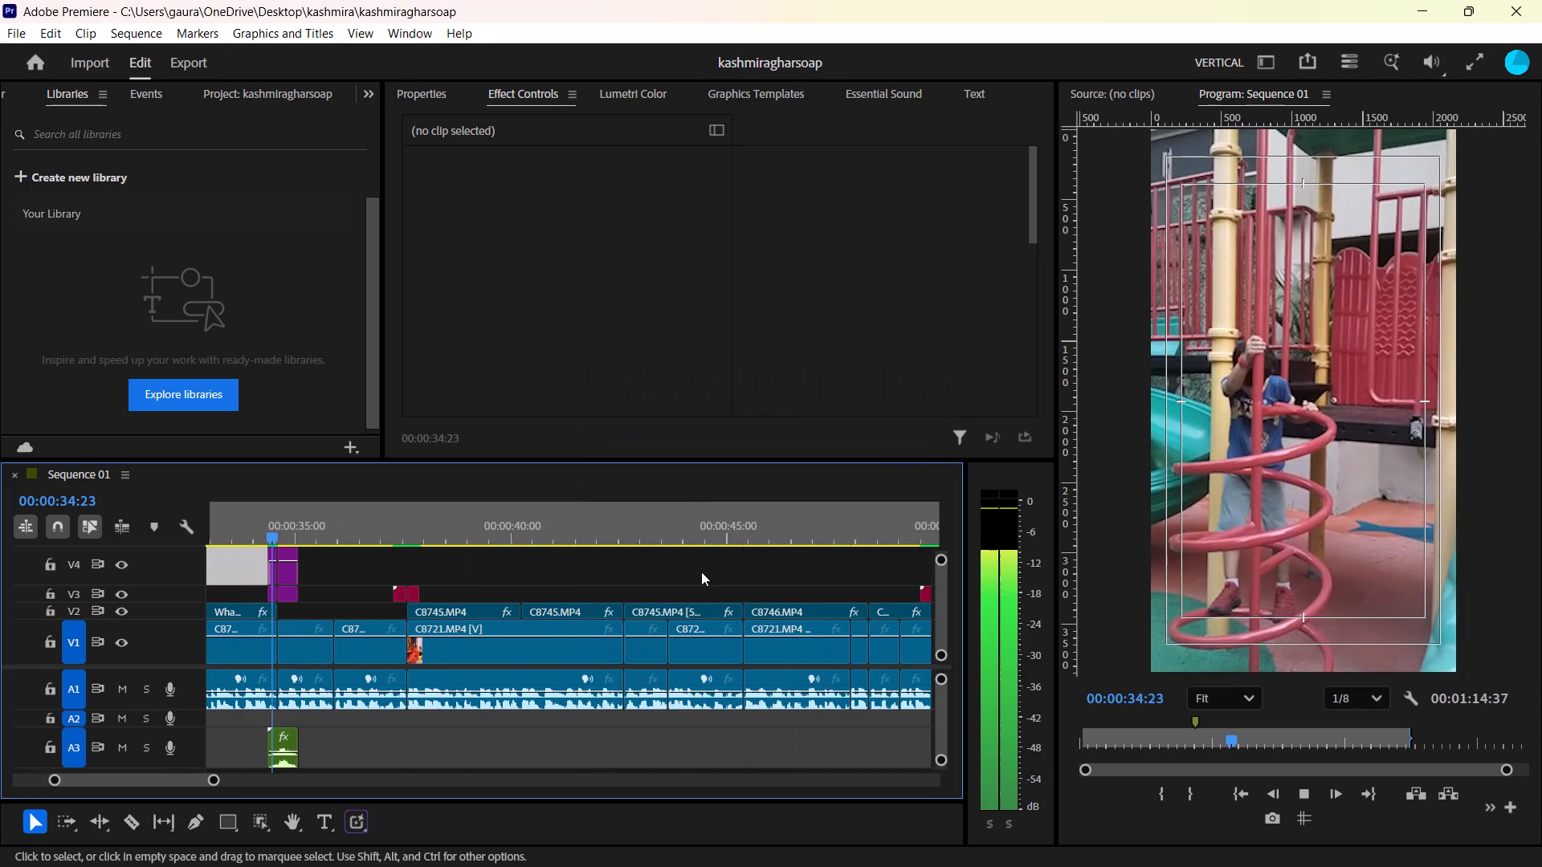
key(space)
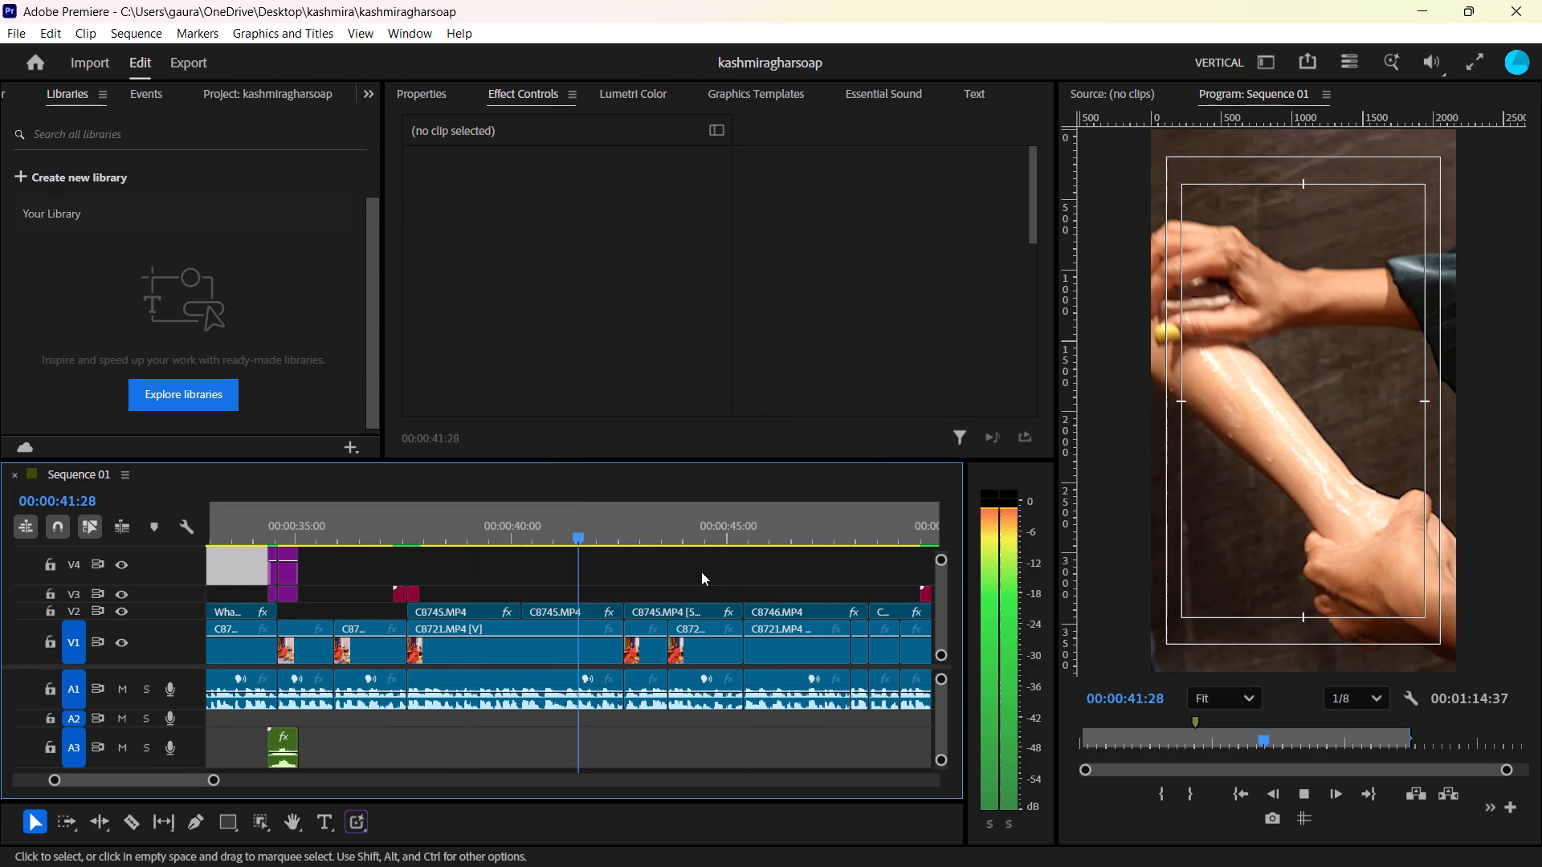
key(space)
key(space)
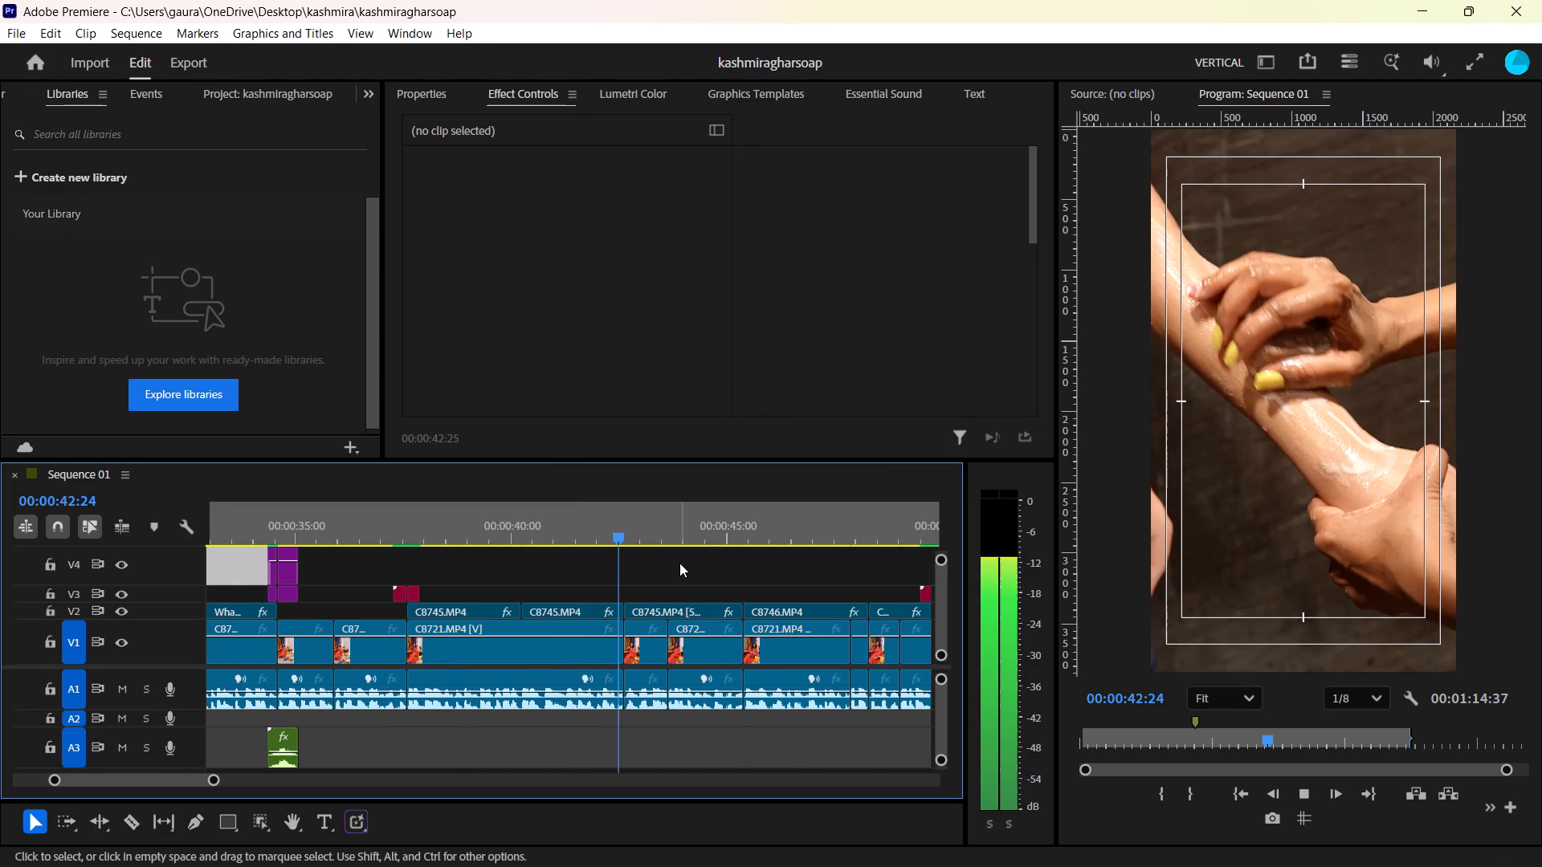
scroll(679, 563, left, 2)
click(732, 563)
key(space)
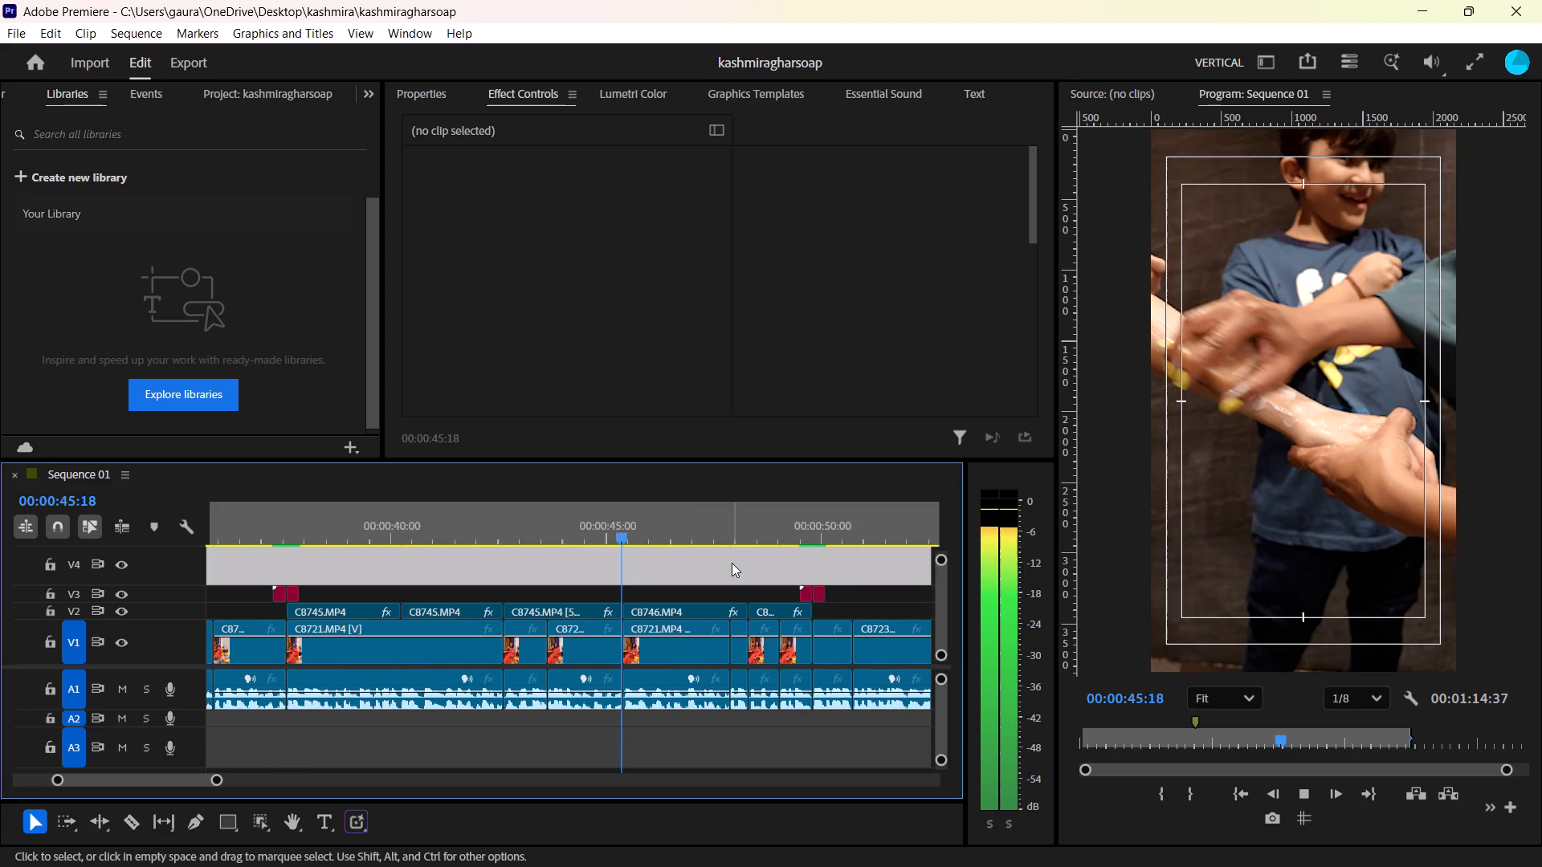
key(space)
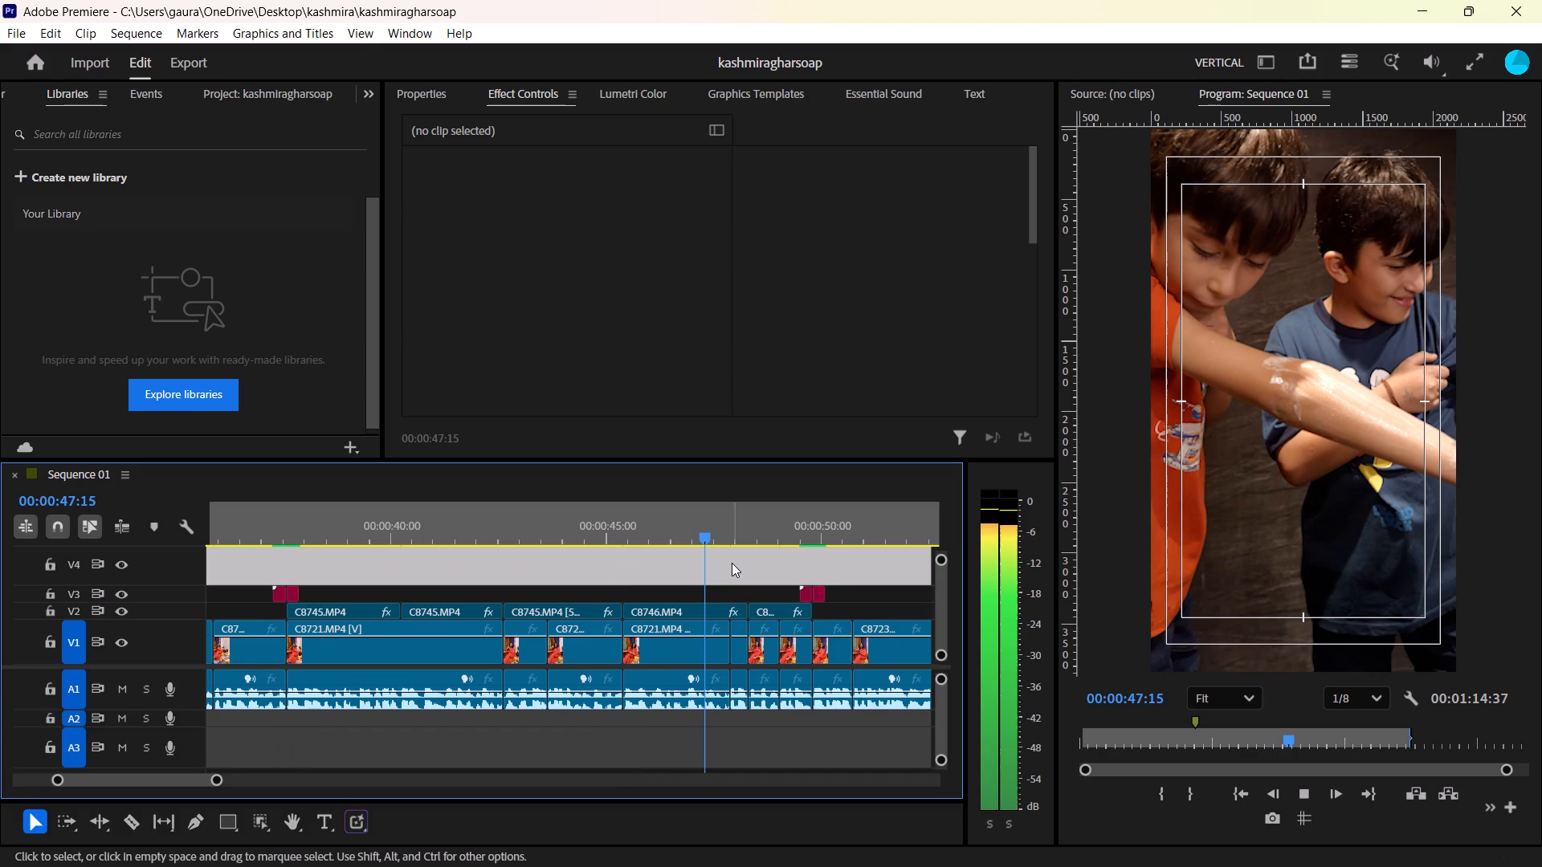
key(space)
key(space)
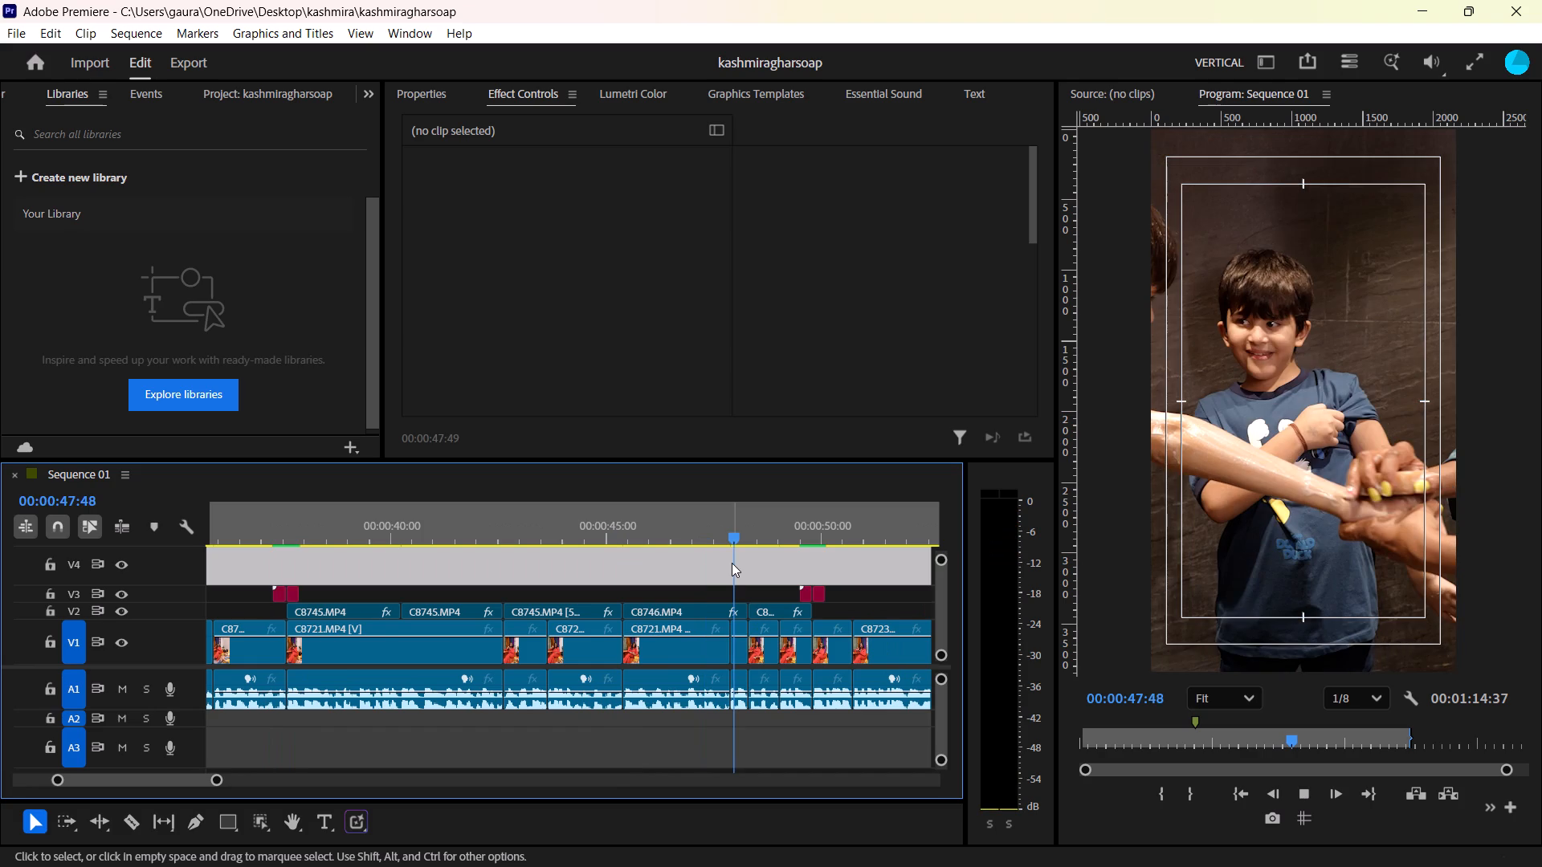
key(space)
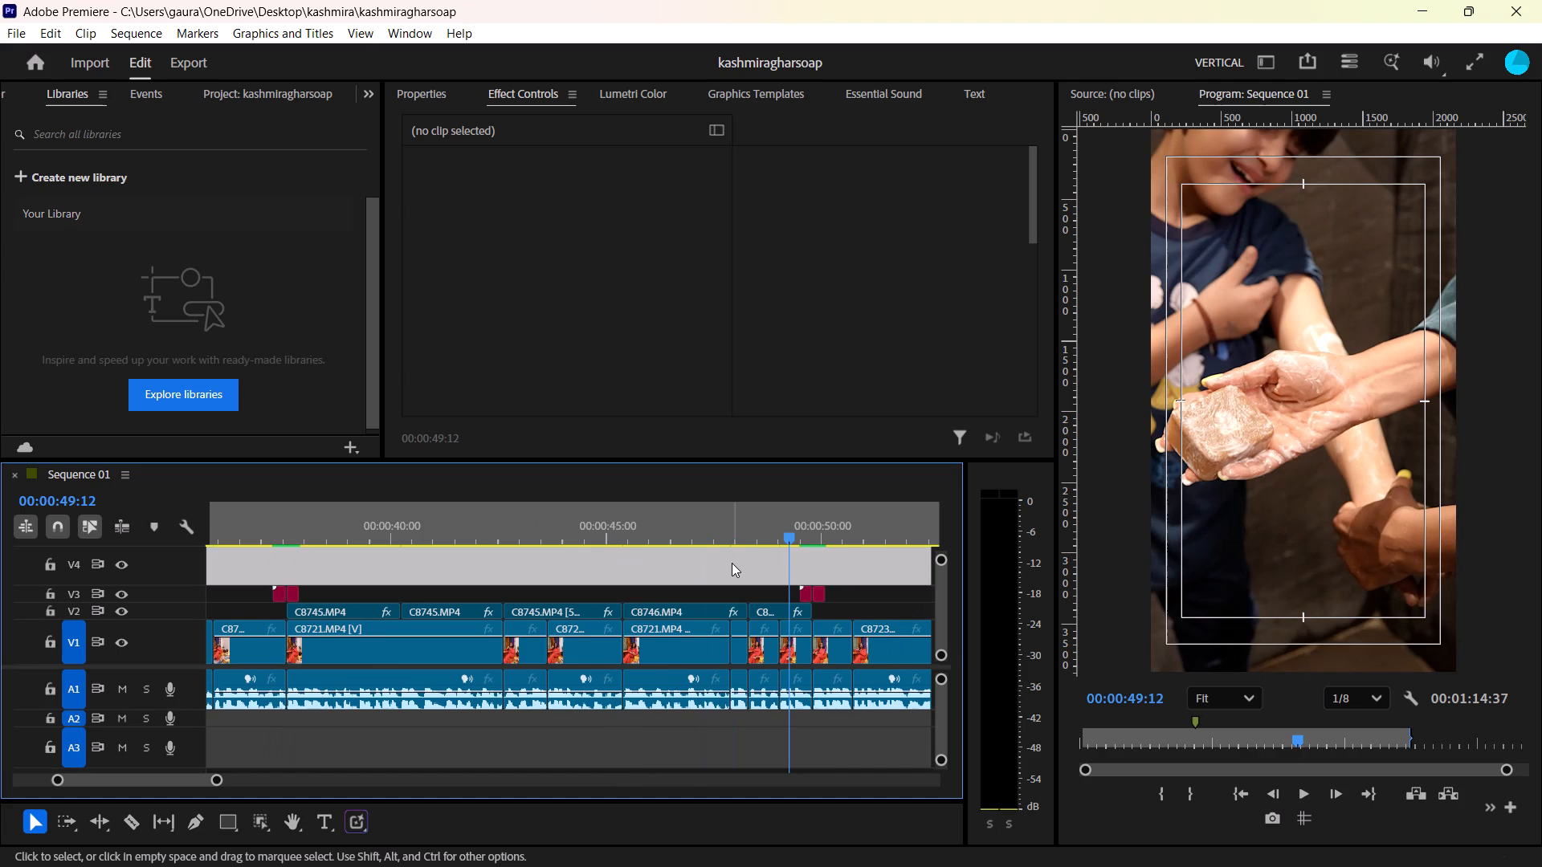
key(space)
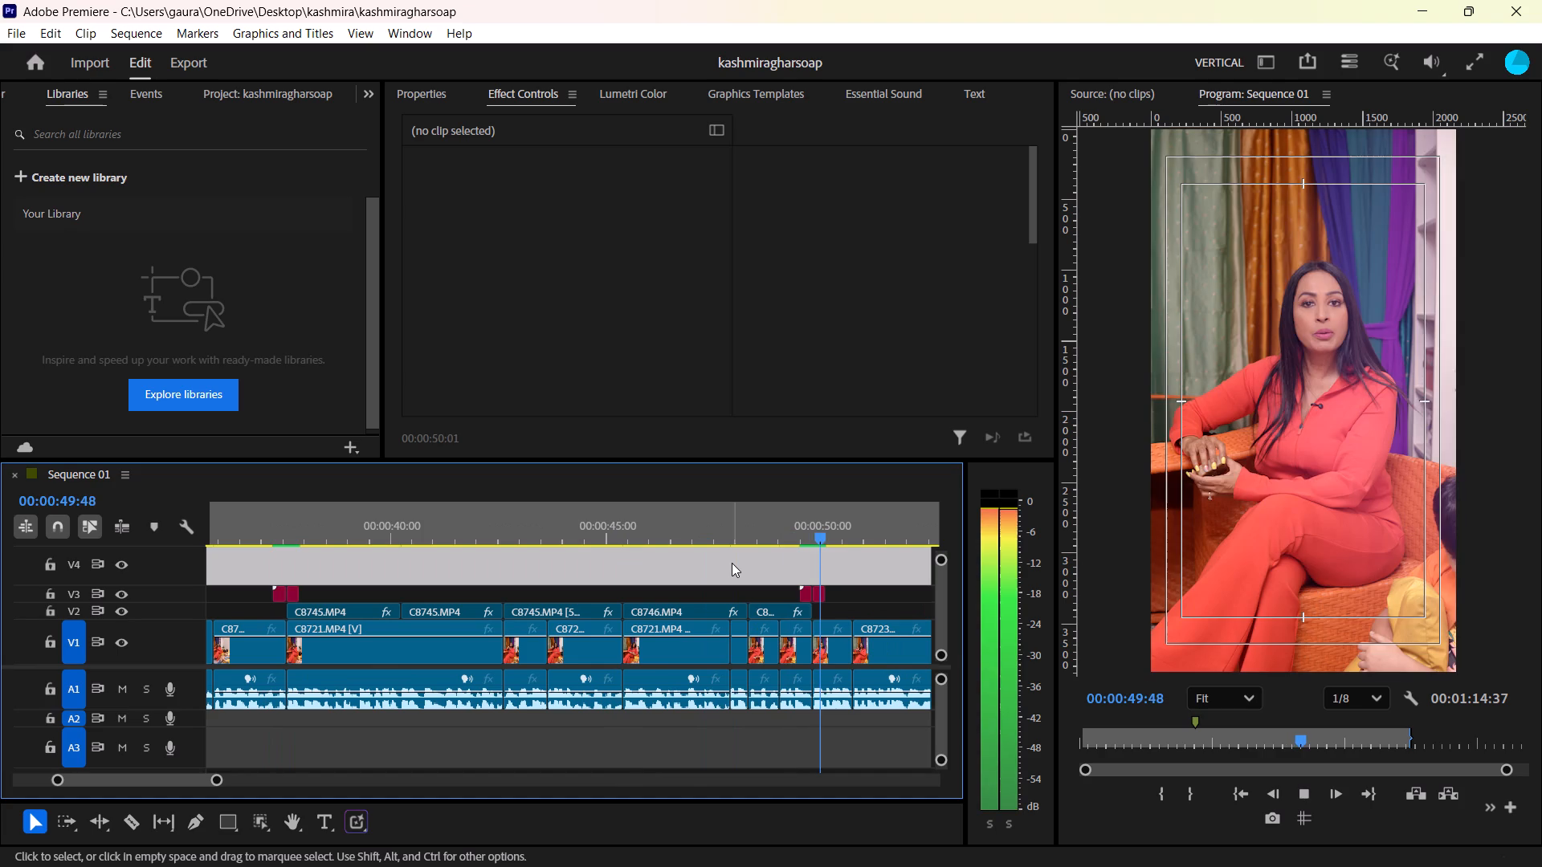
key(space)
scroll(732, 563, left, 1)
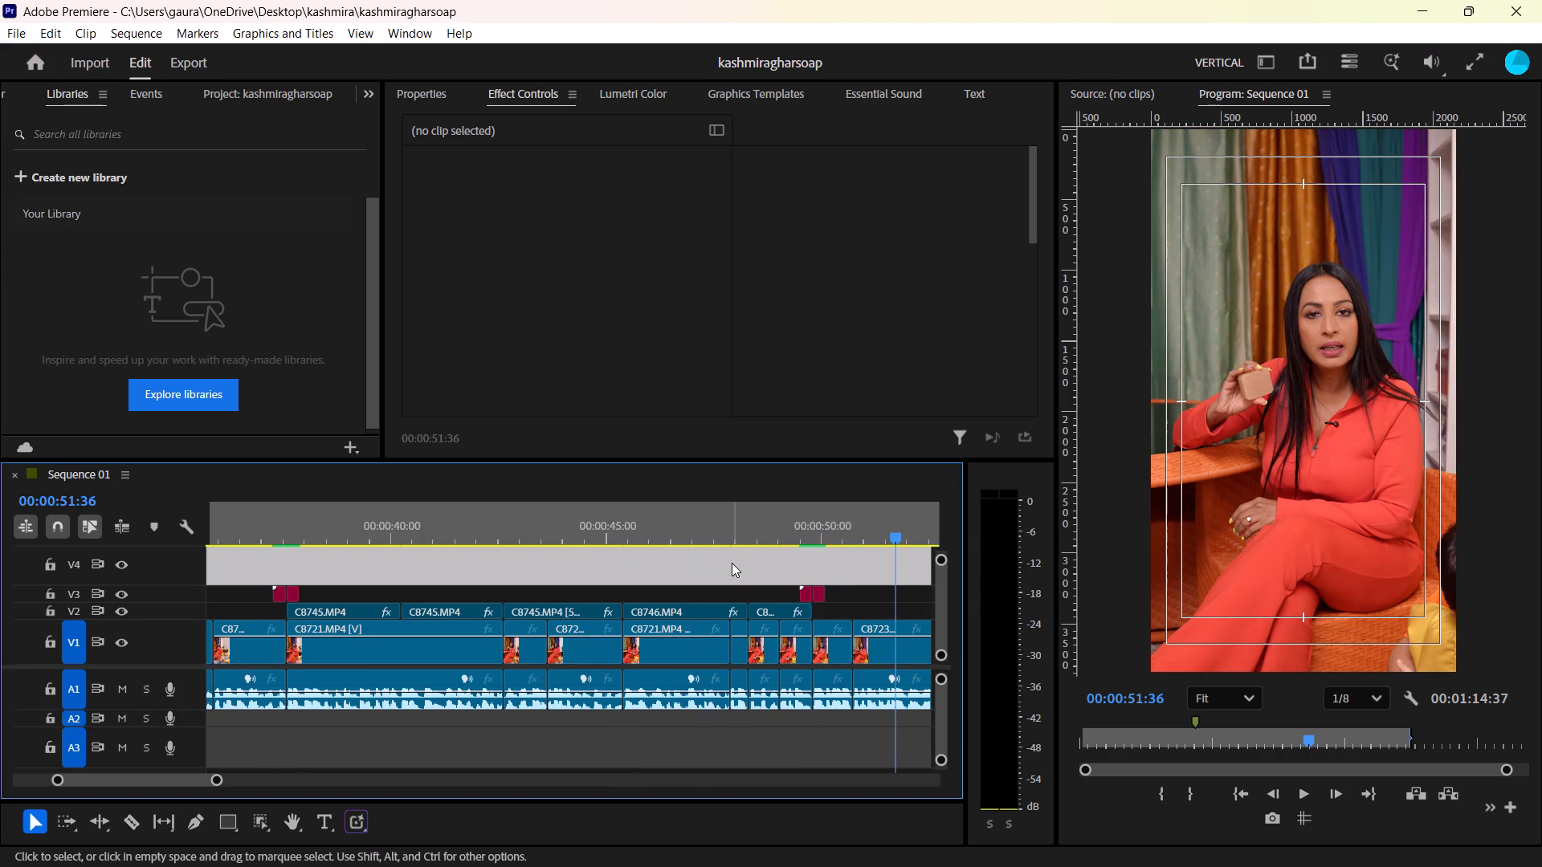
scroll(732, 563, left, 1)
Switch to the Brave browser and search Myinstants for "doubt" sounds.
click(951, 841)
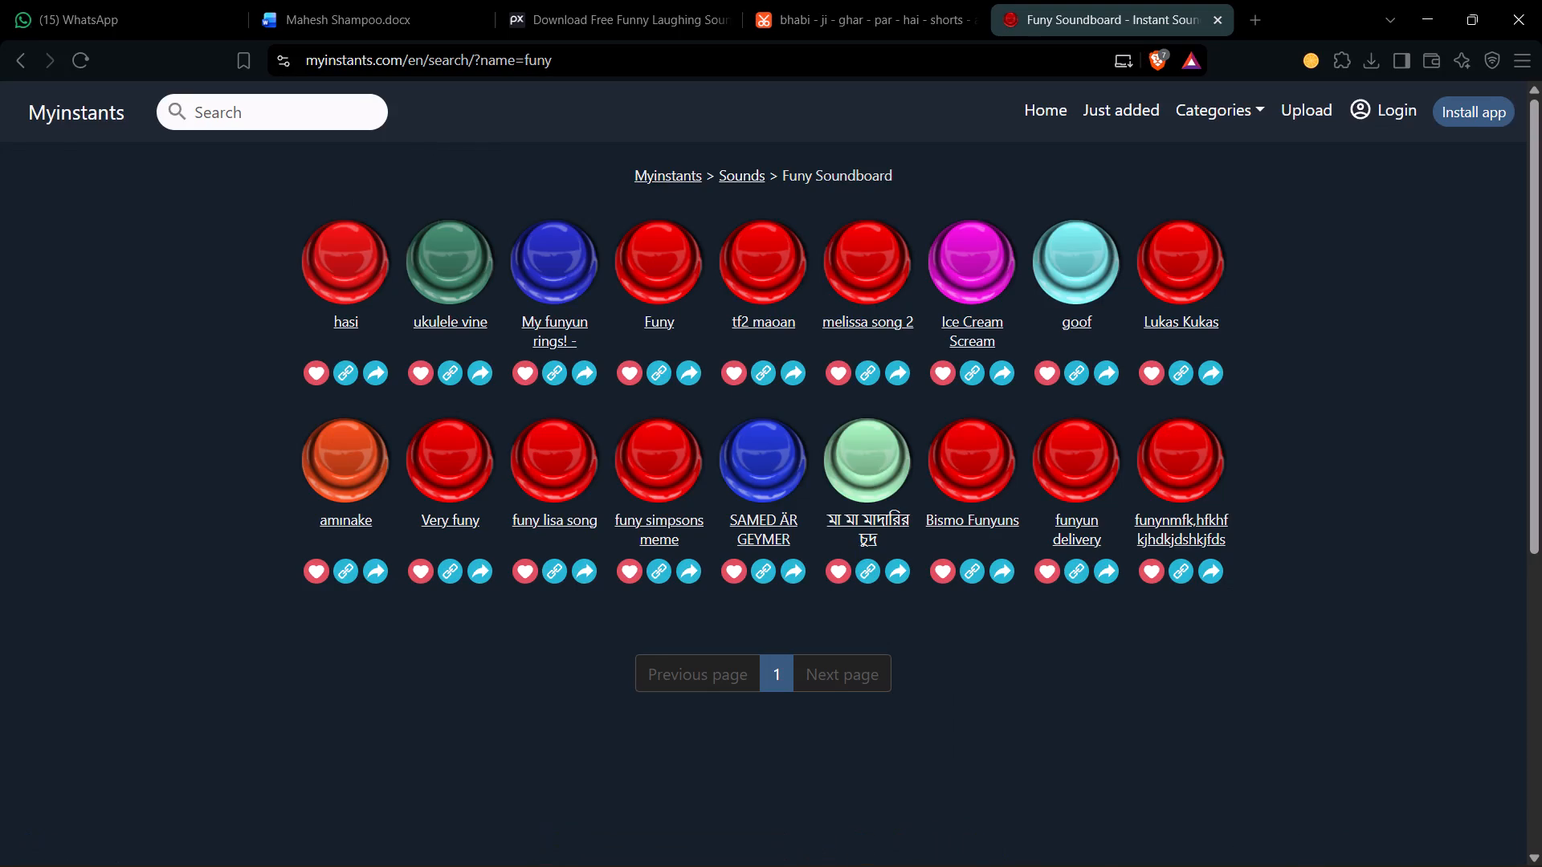
click(327, 120)
text(doubt)
key(Return)
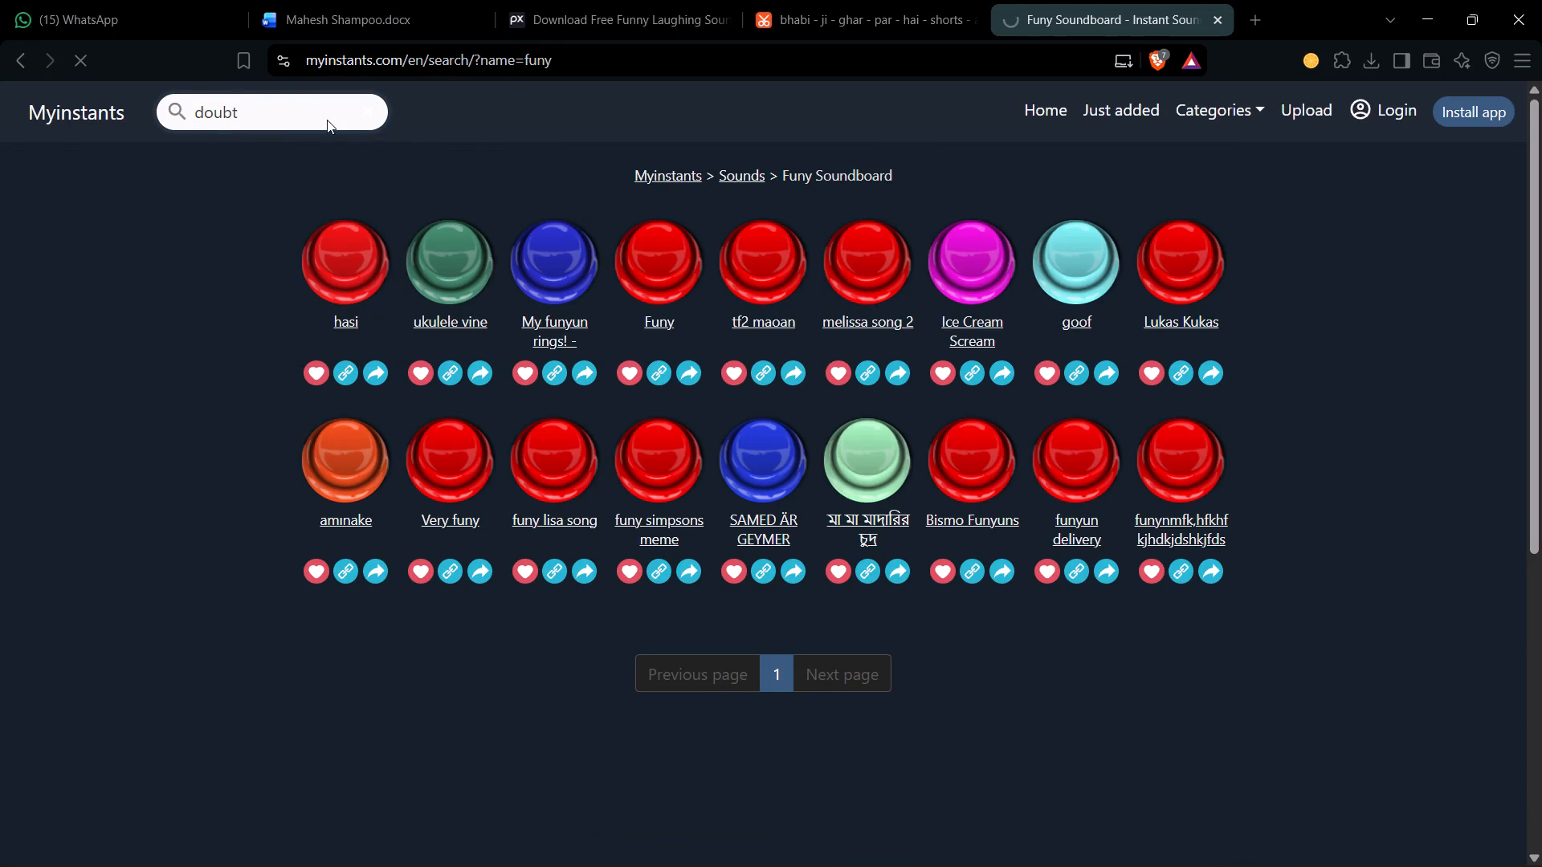
Audition the doubt sounds, including Doubt, Little Doubt, mrs doubtfire, Doubtfire Hello, Voice your doubts and GG DONT EVER DOUBT.
click(359, 285)
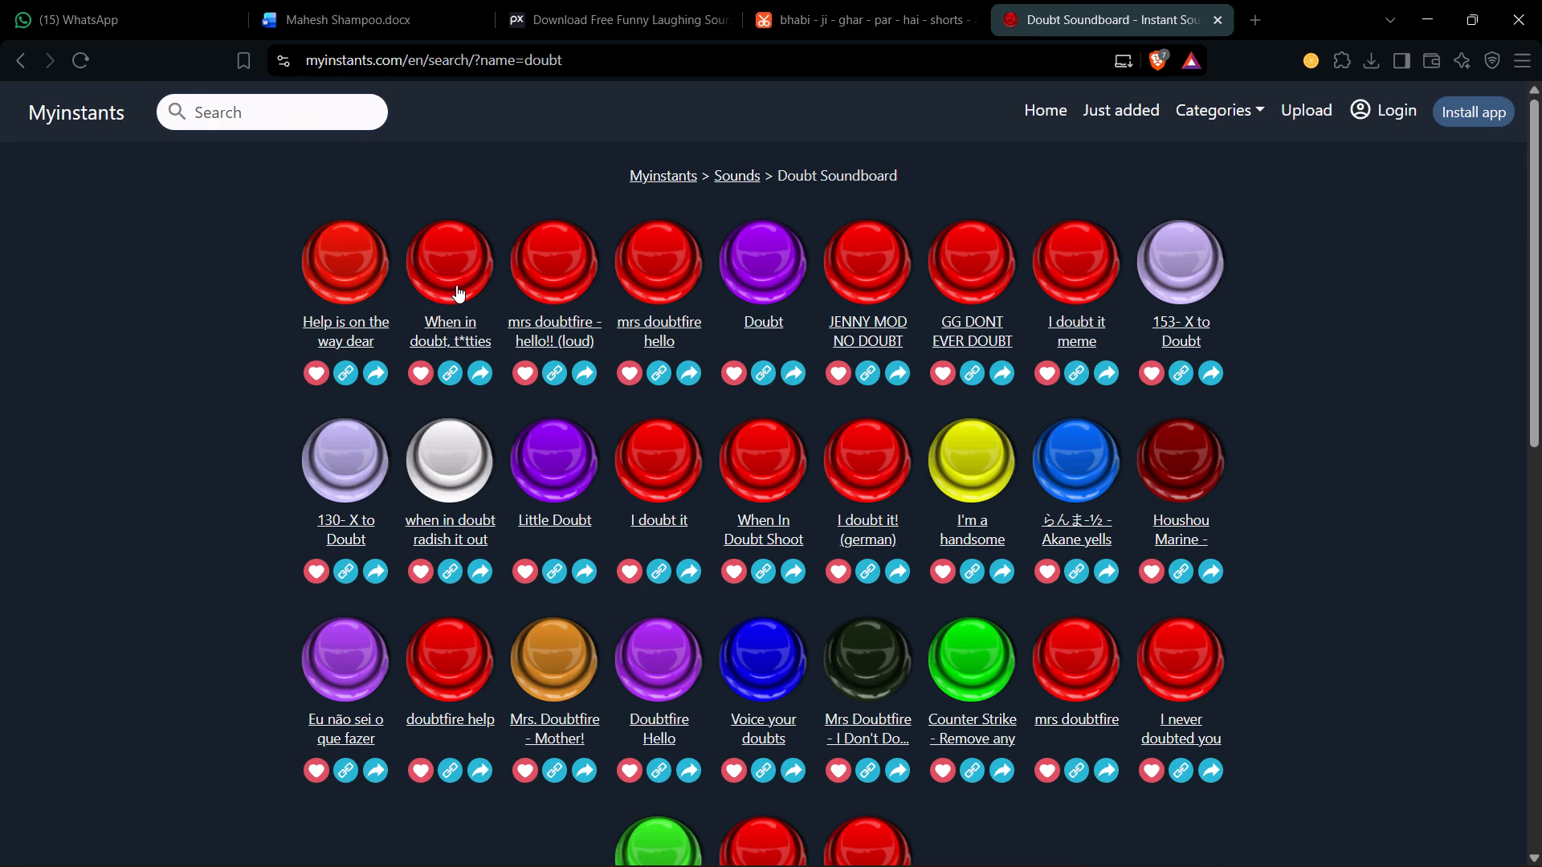
click(765, 259)
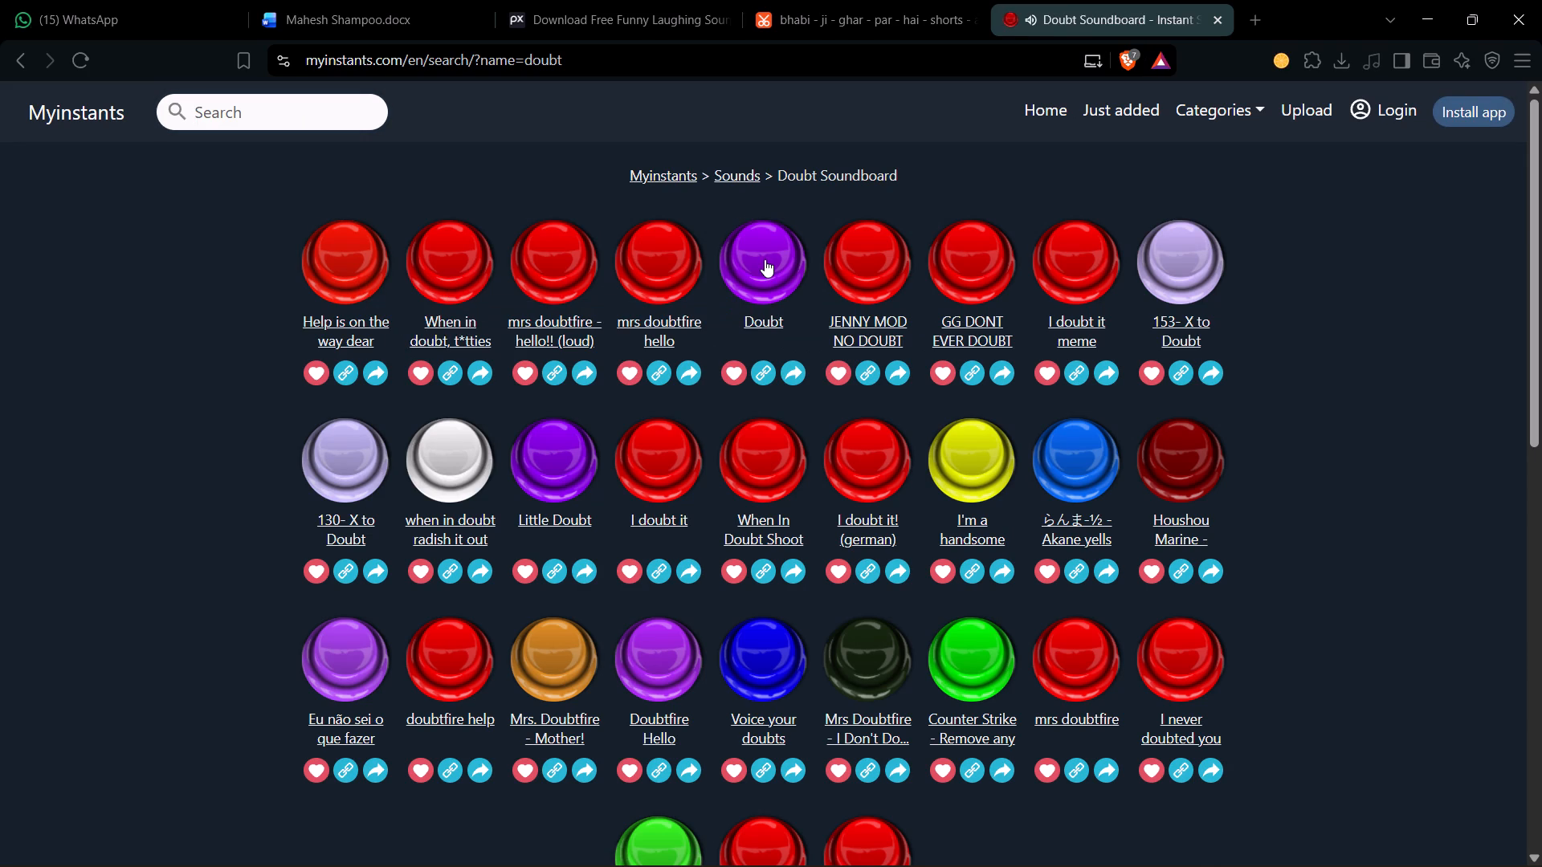
click(545, 467)
click(1101, 658)
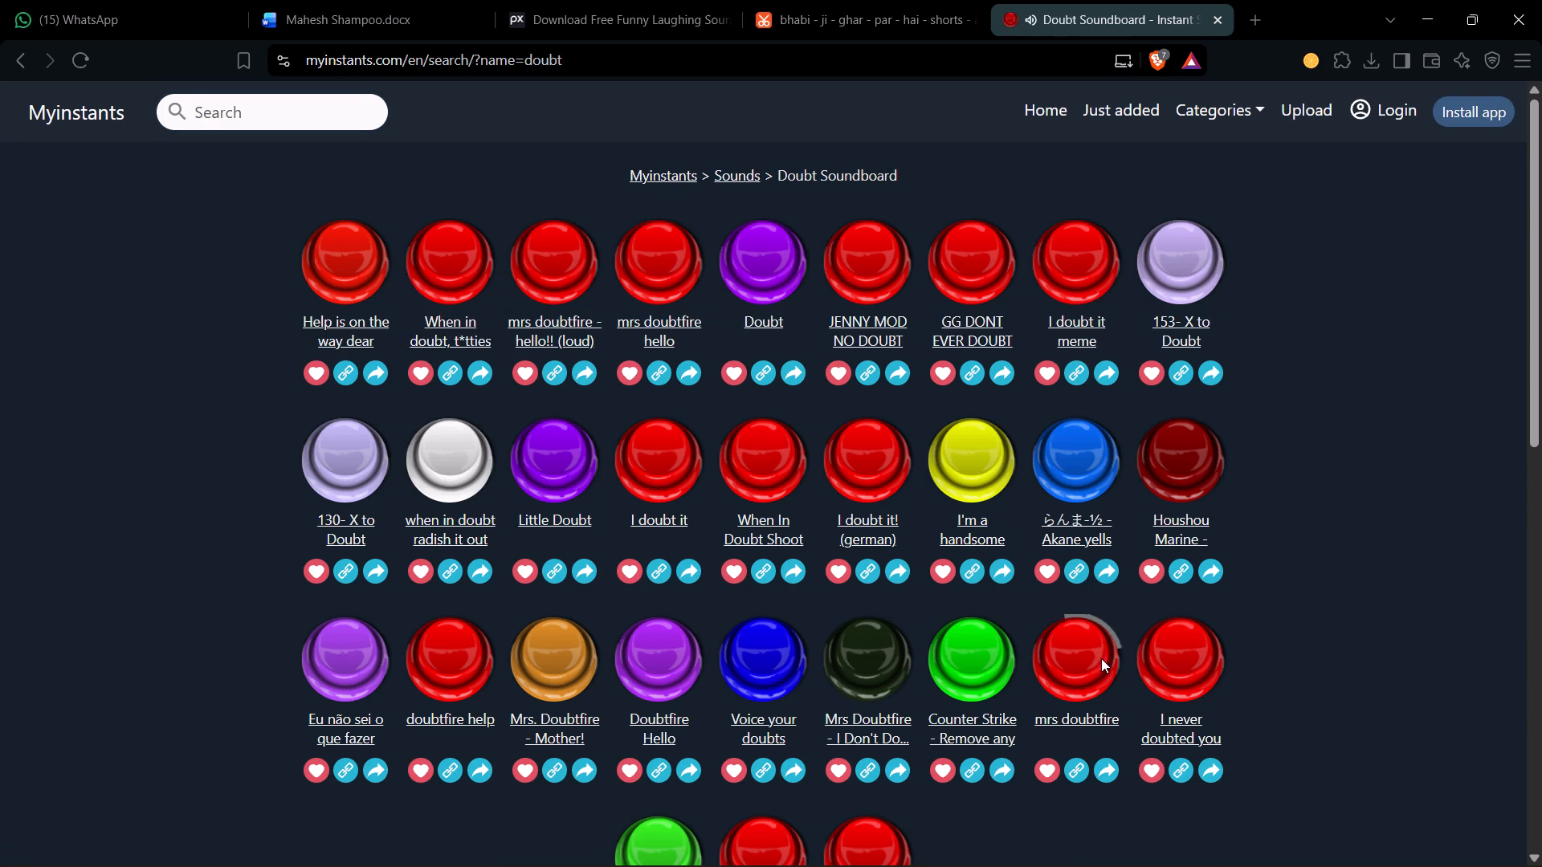
click(661, 686)
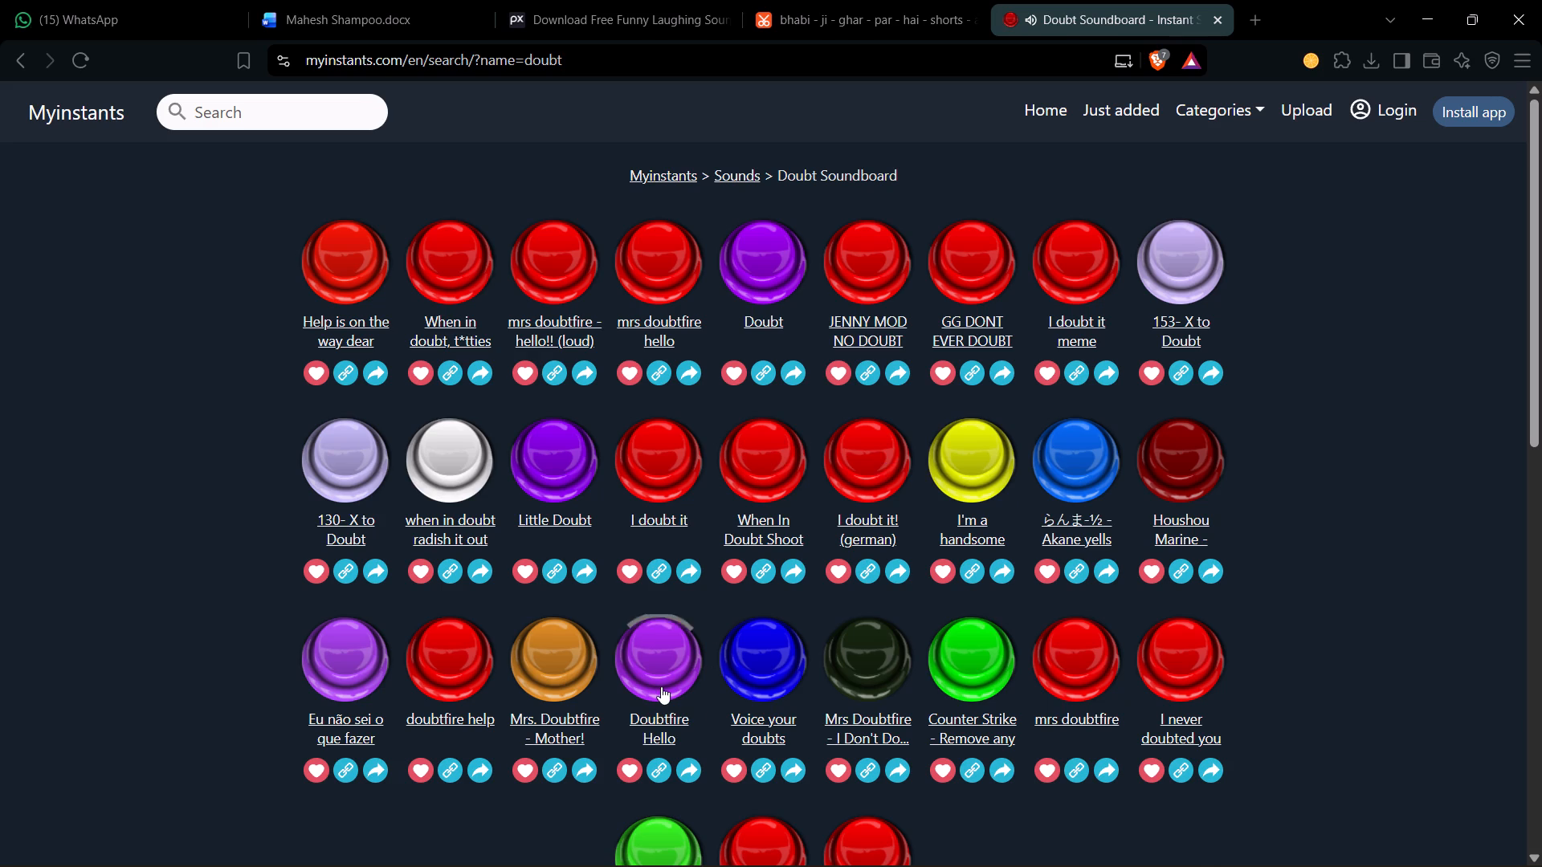
click(785, 666)
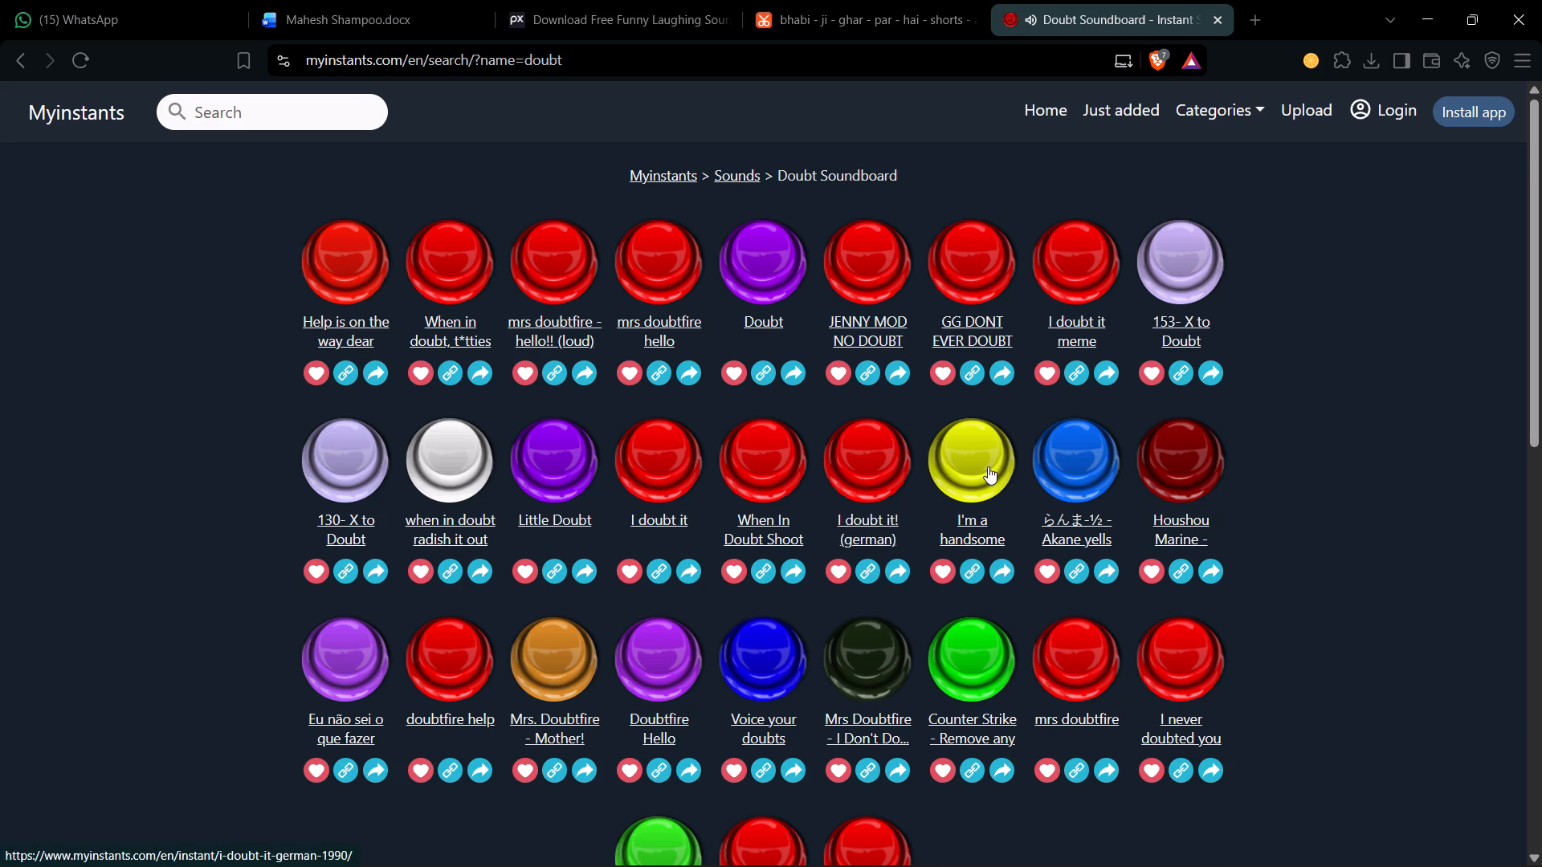
click(969, 270)
Search Myinstants for "nono" sounds.
double_click(330, 113)
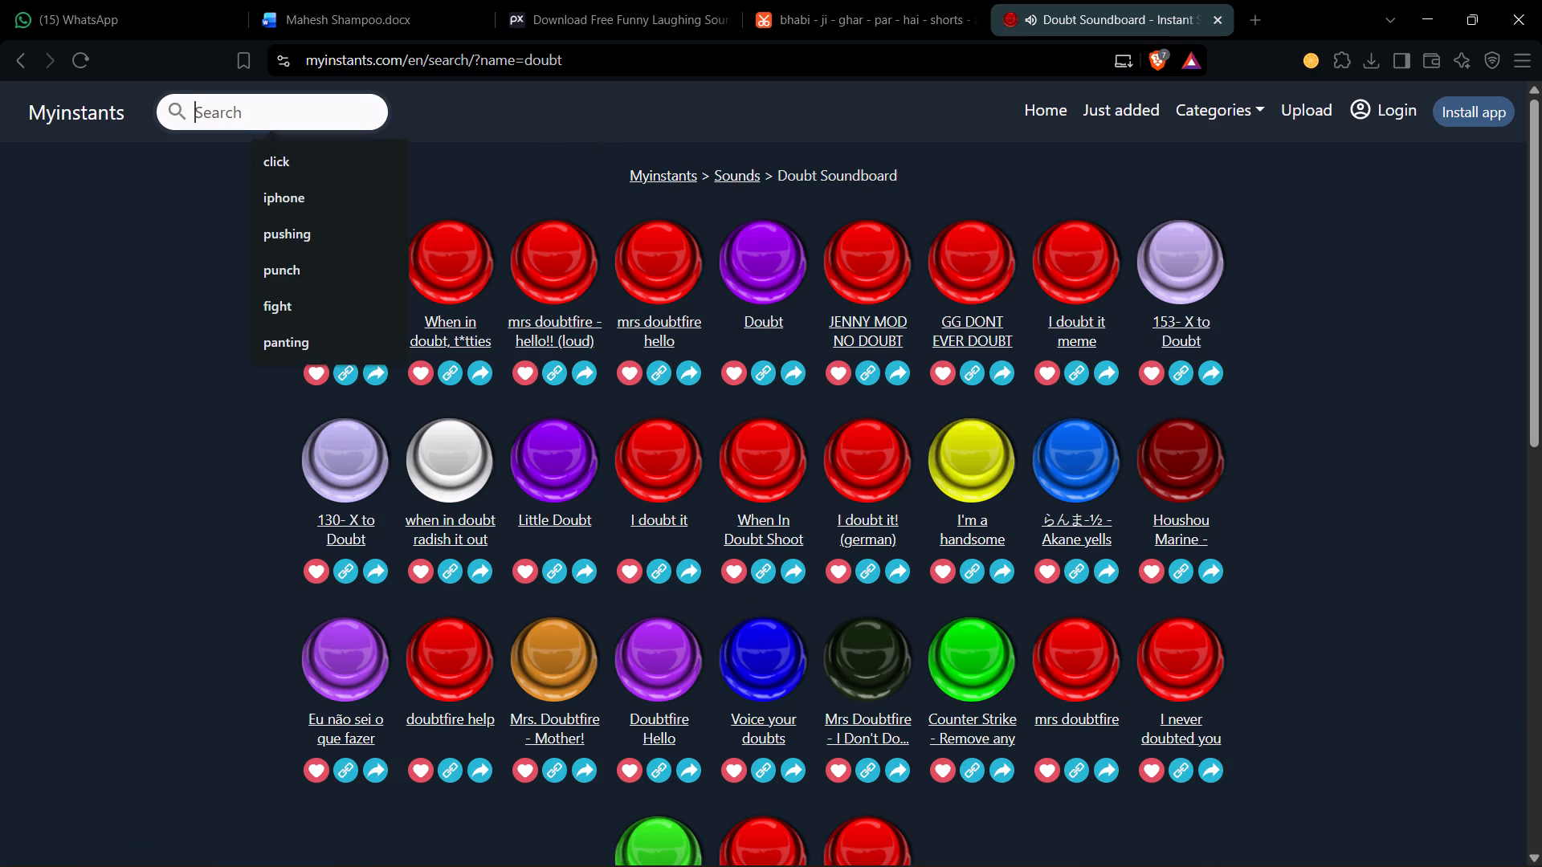
text(nono)
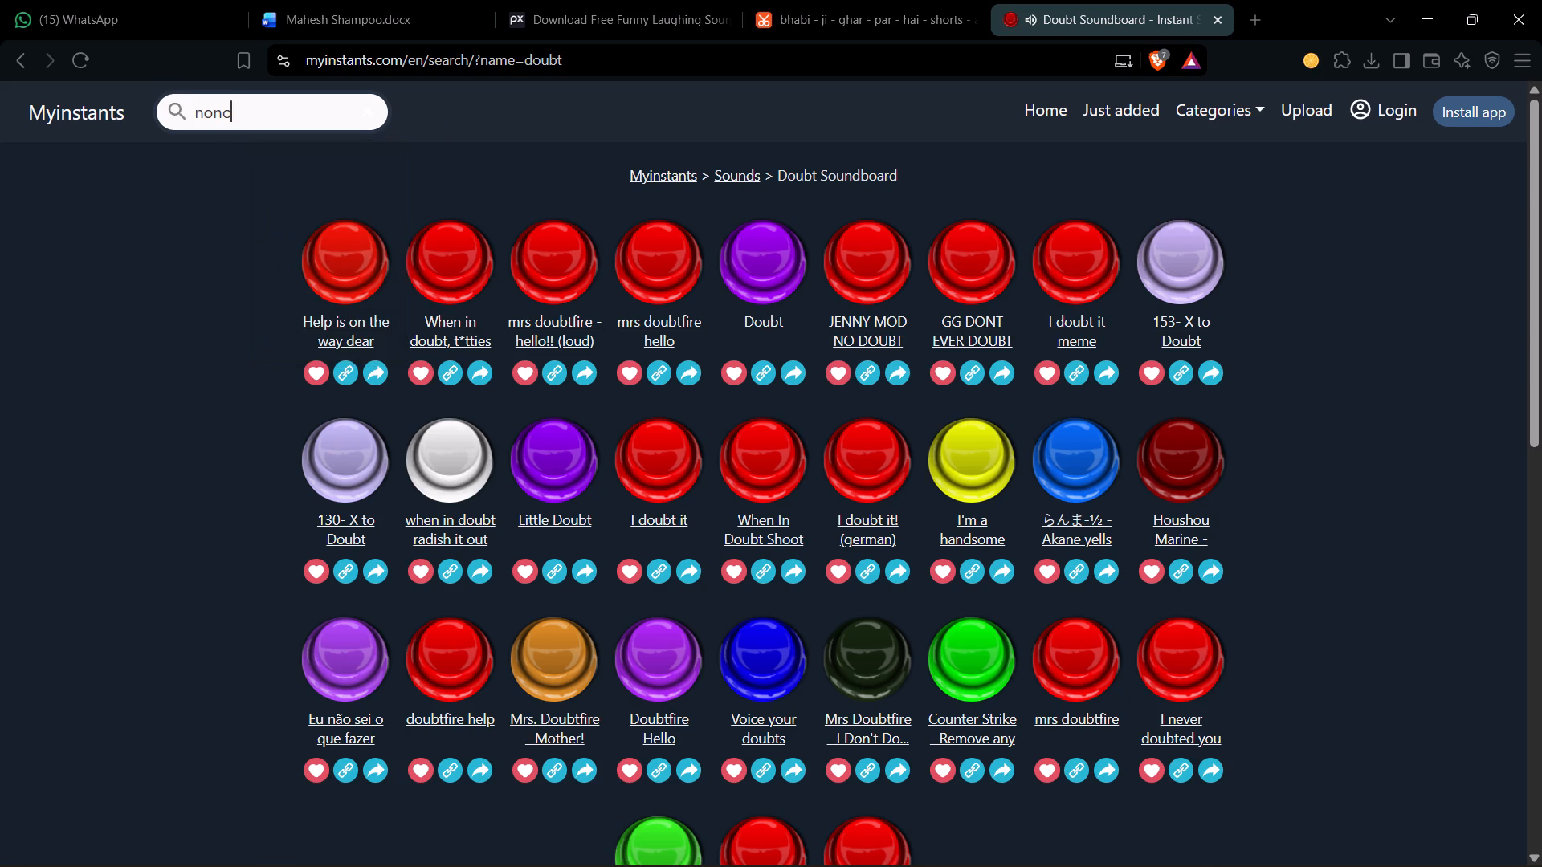
key(Return)
Audition the first nono sounds, including Oh no no no (only), Oh no nono laugh and Nono wait punisher.
click(342, 259)
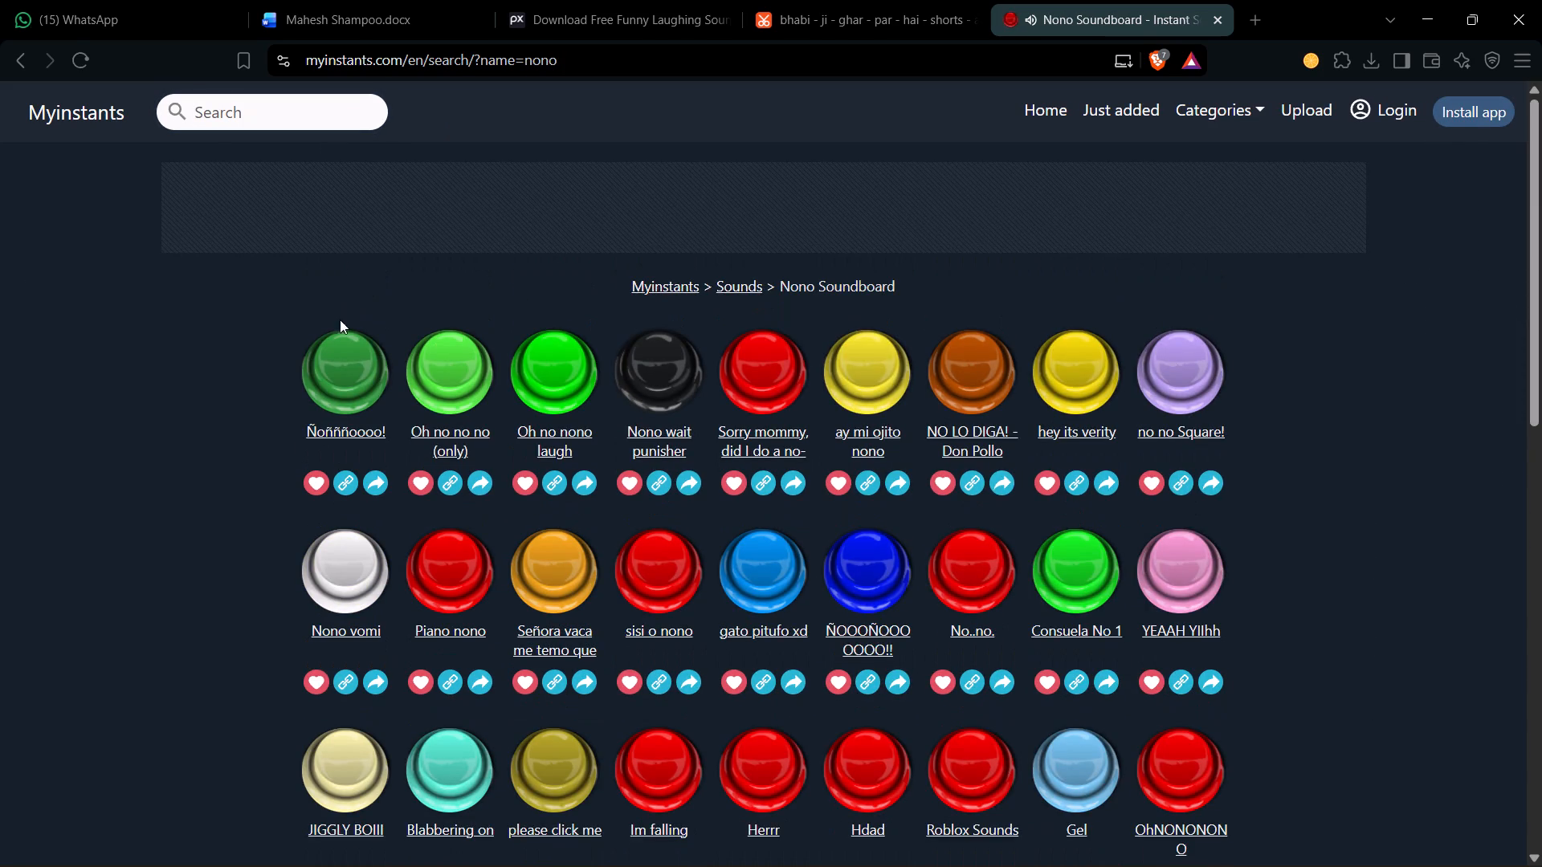
click(339, 336)
click(442, 378)
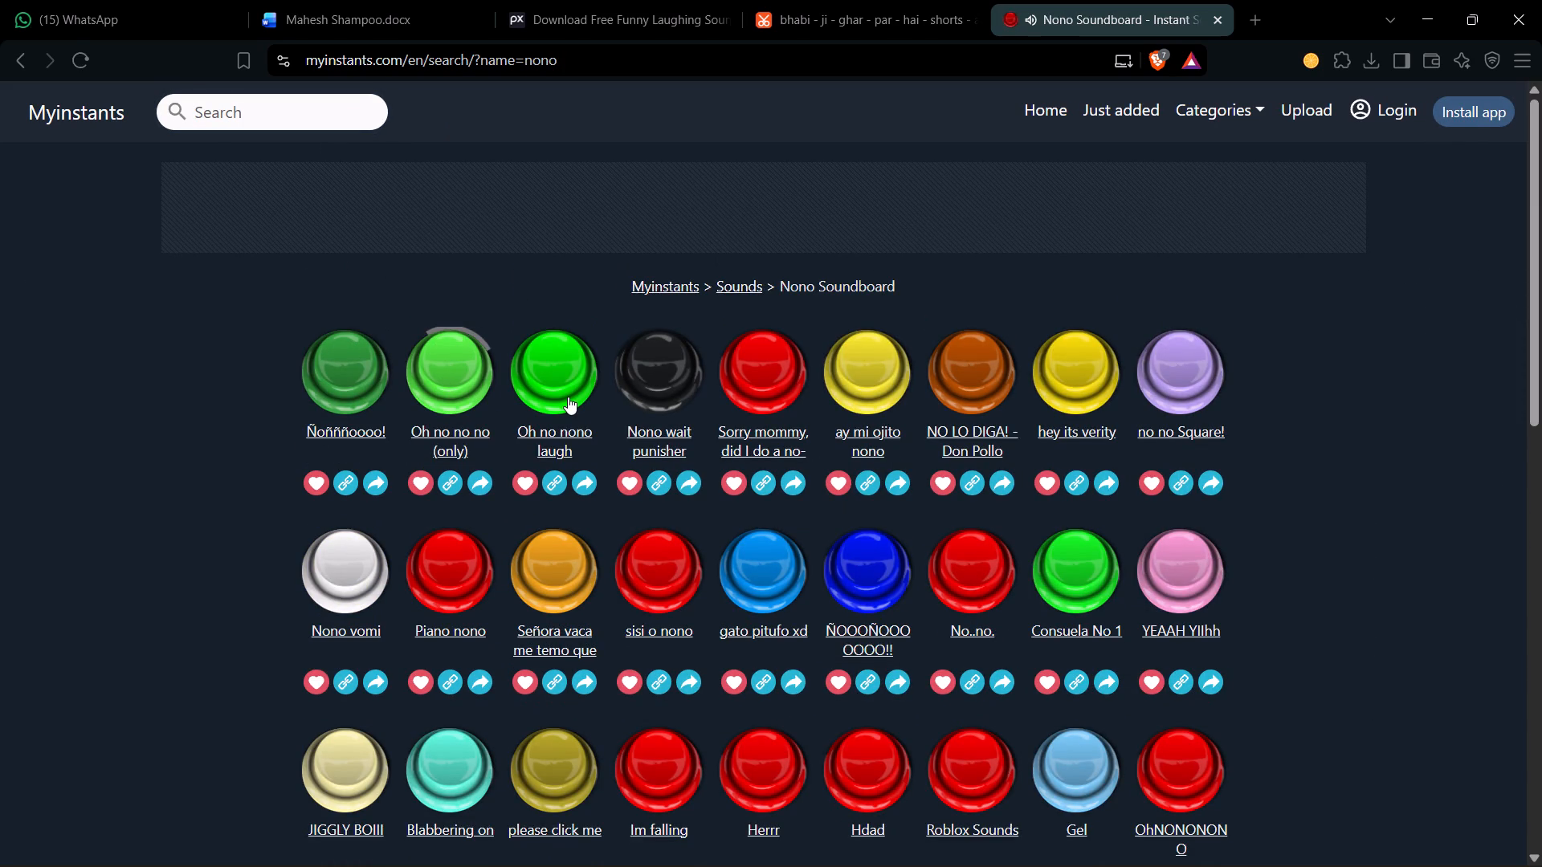
click(563, 383)
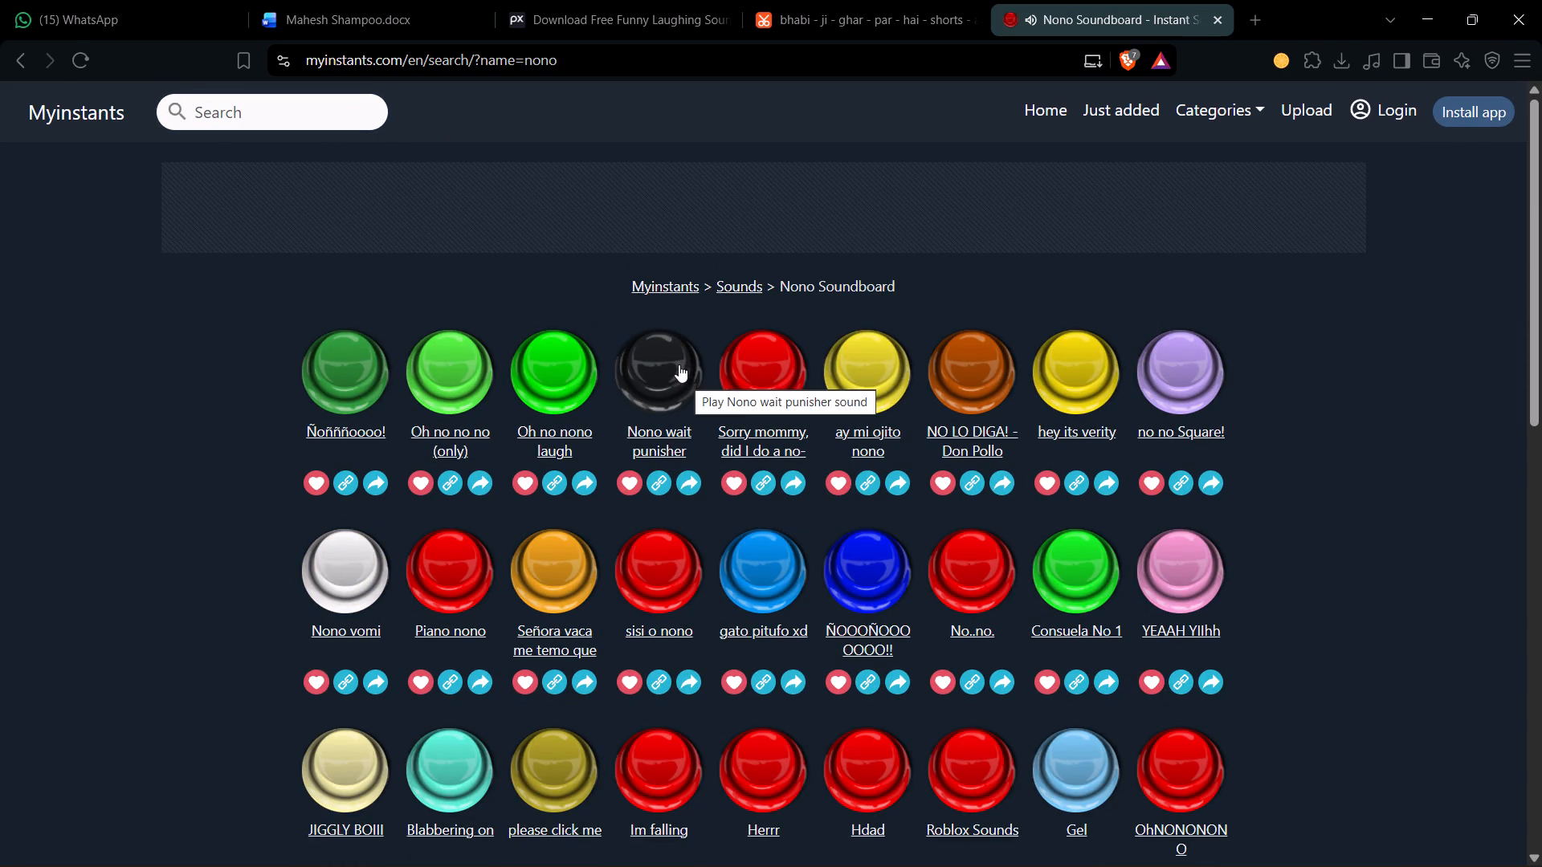
click(679, 364)
click(772, 360)
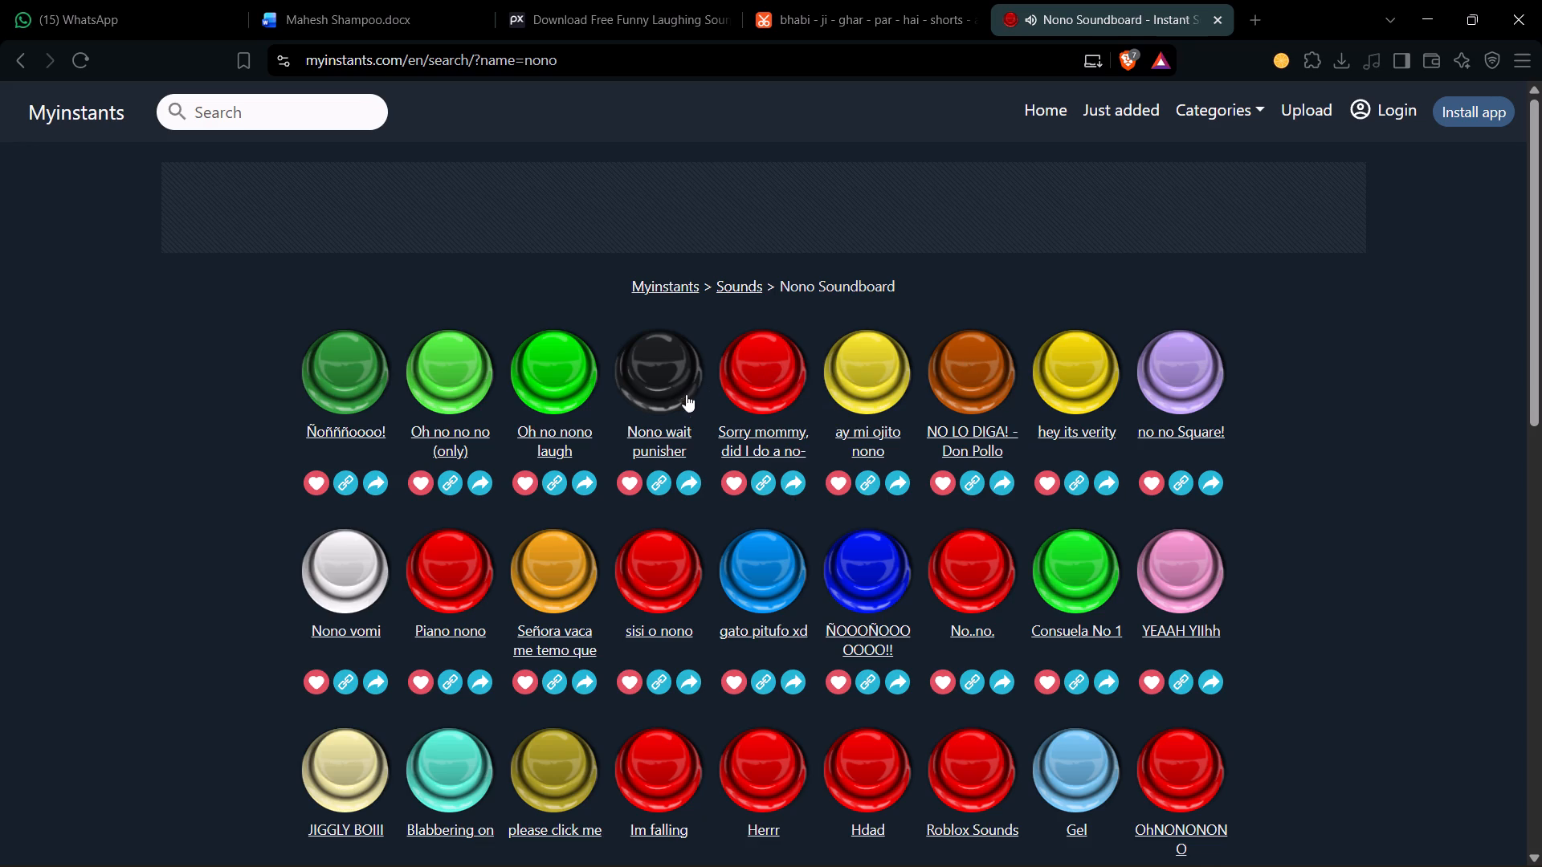
Download the Nono wait punisher sound as an MP3.
click(675, 430)
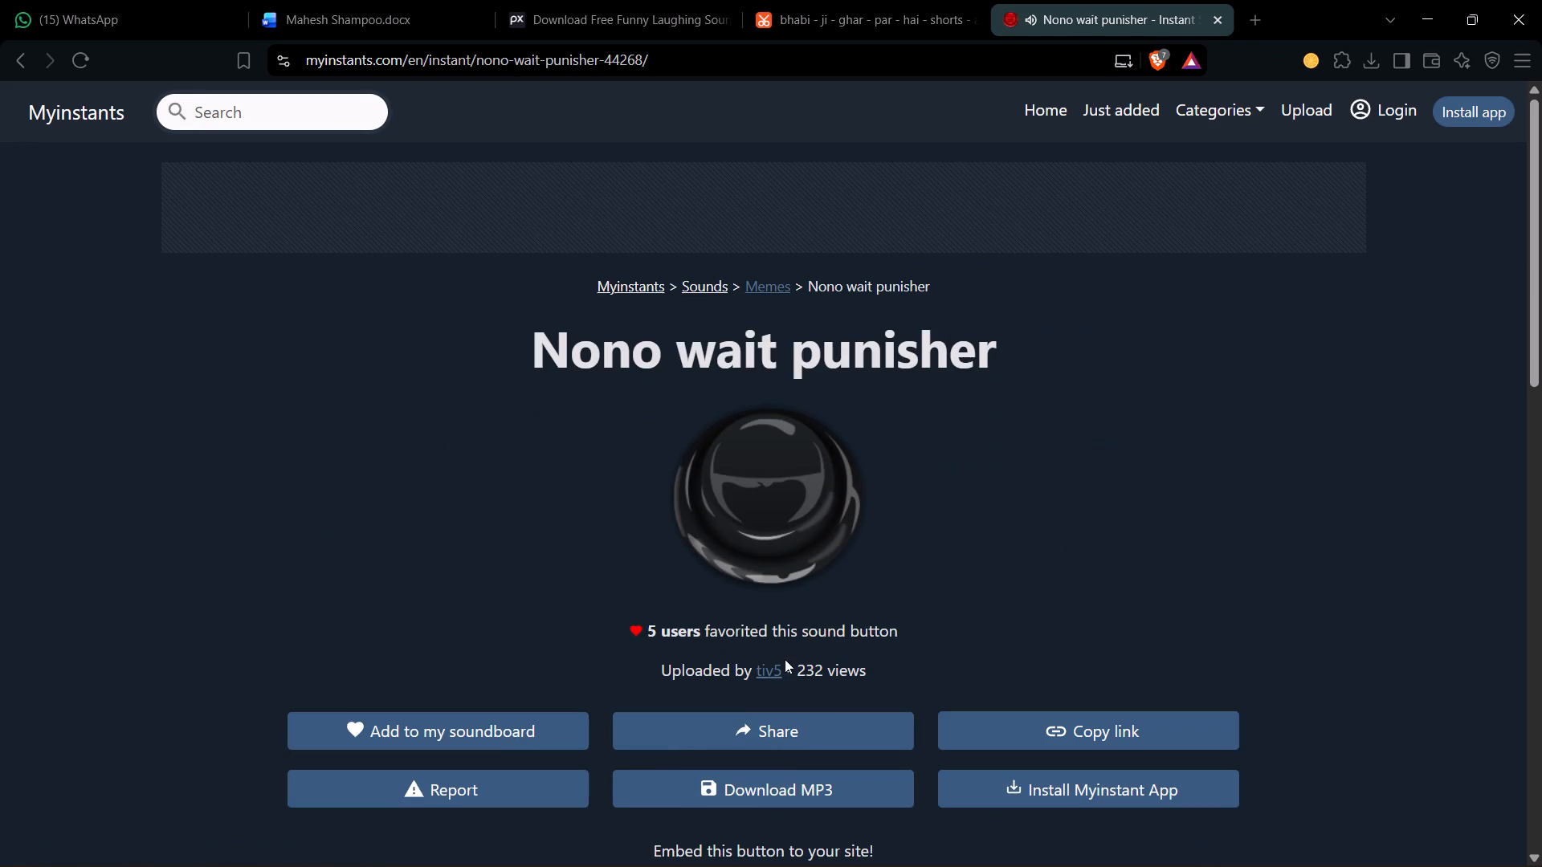
click(751, 794)
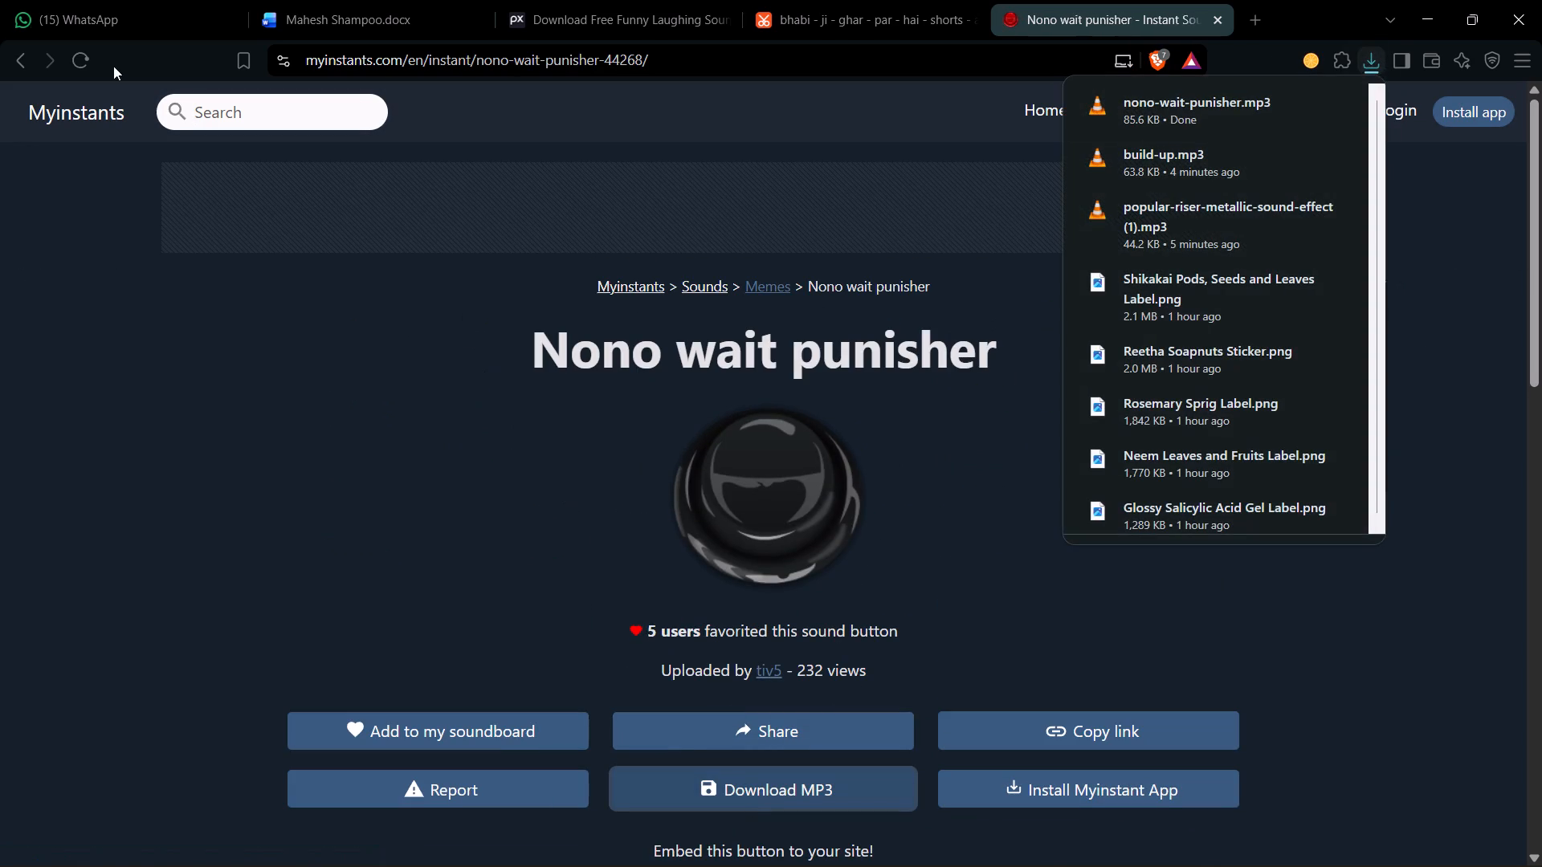
Return to the nono results and audition more sounds, including no no Square!, No..no., Nono vomi, sisi o nono, JIGGLY BOIII and Herrr.
click(27, 61)
click(1169, 385)
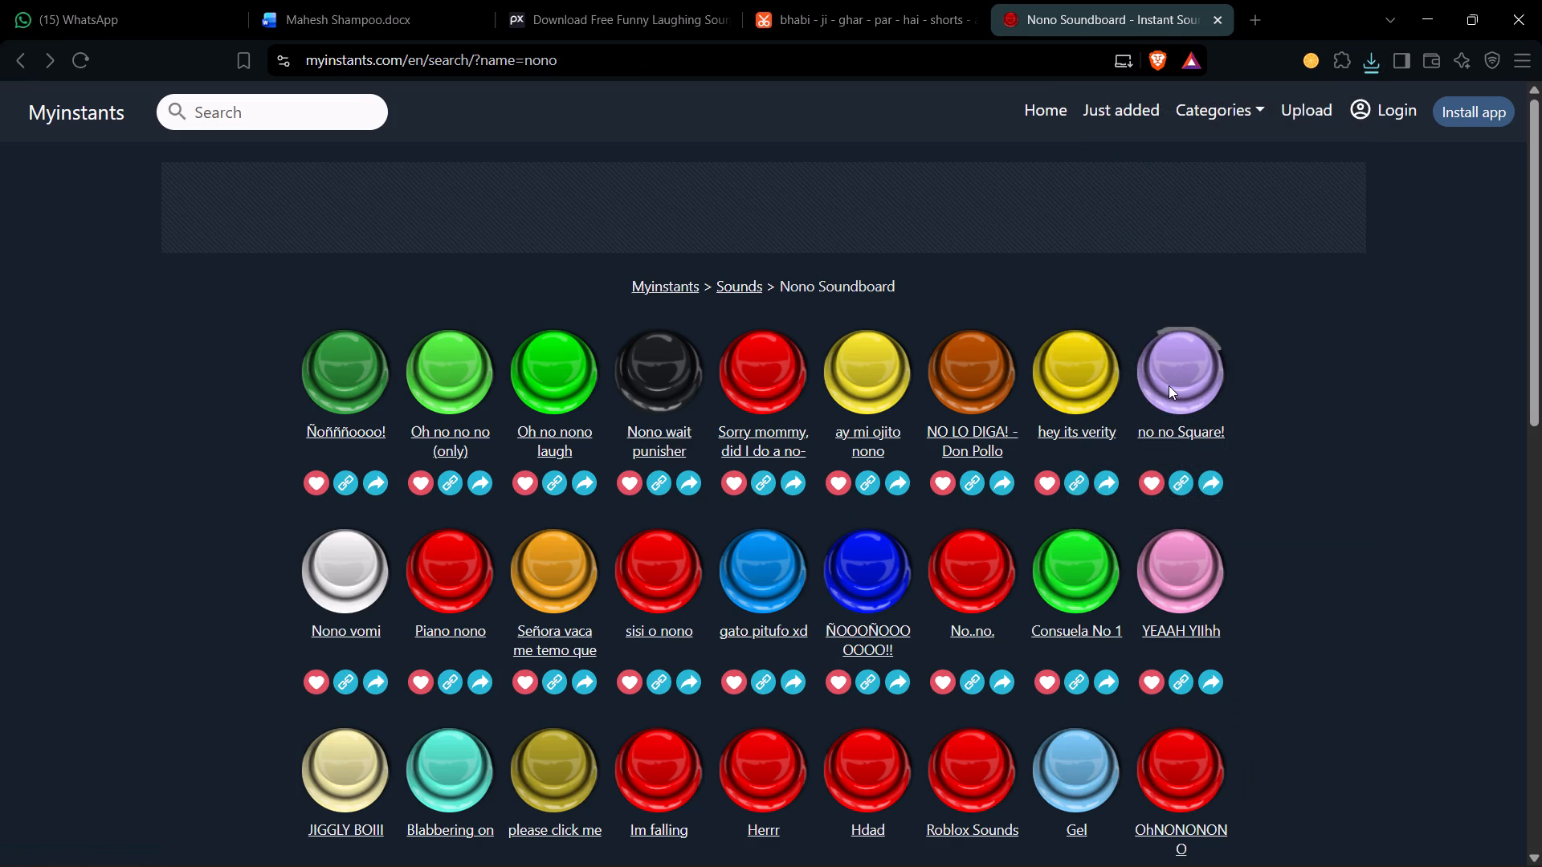
click(969, 571)
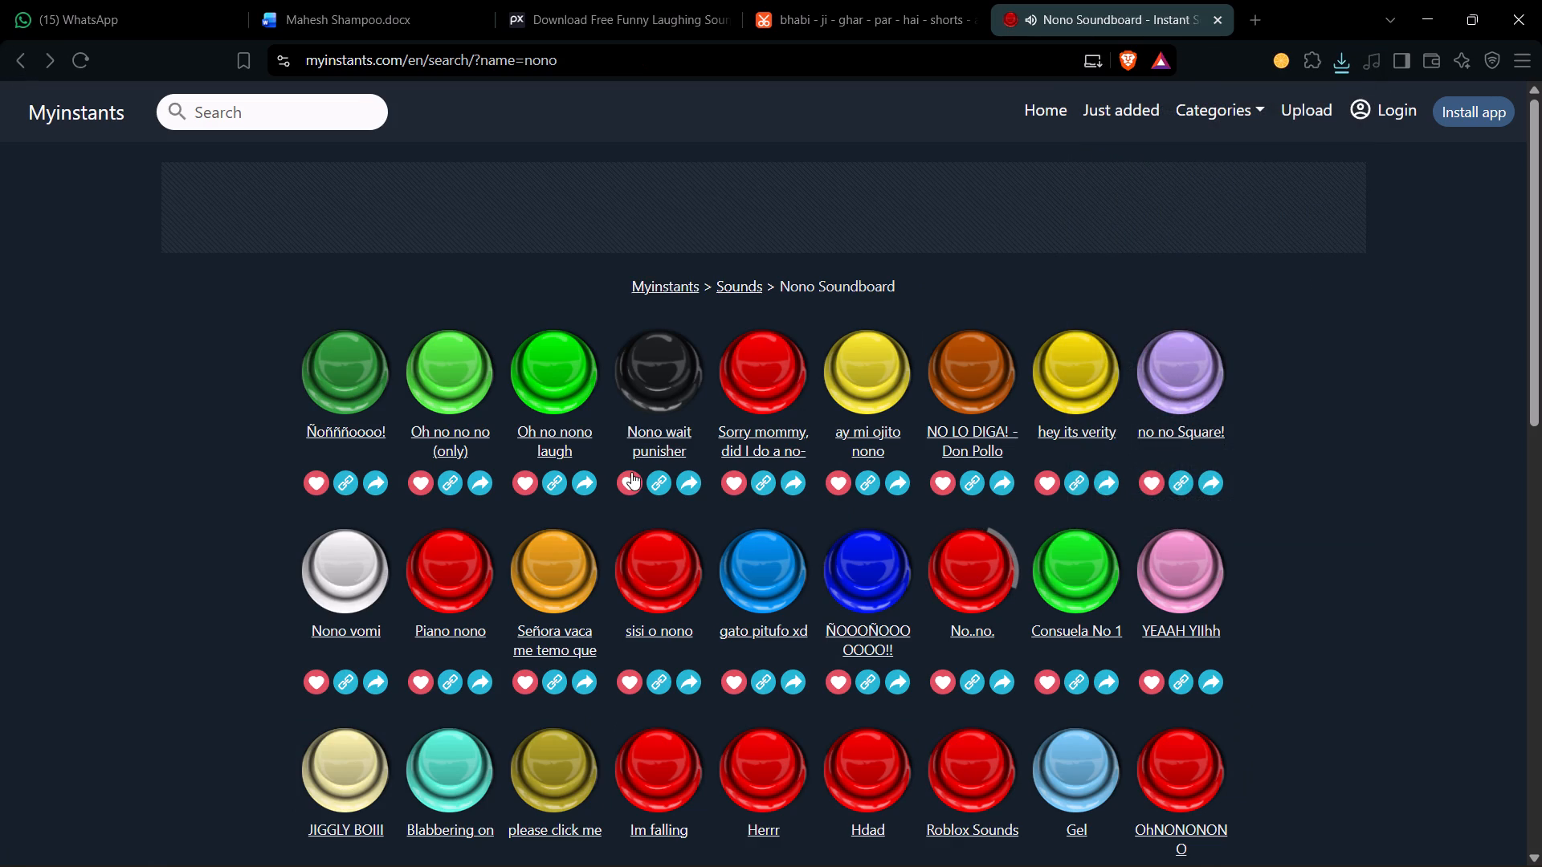
click(359, 568)
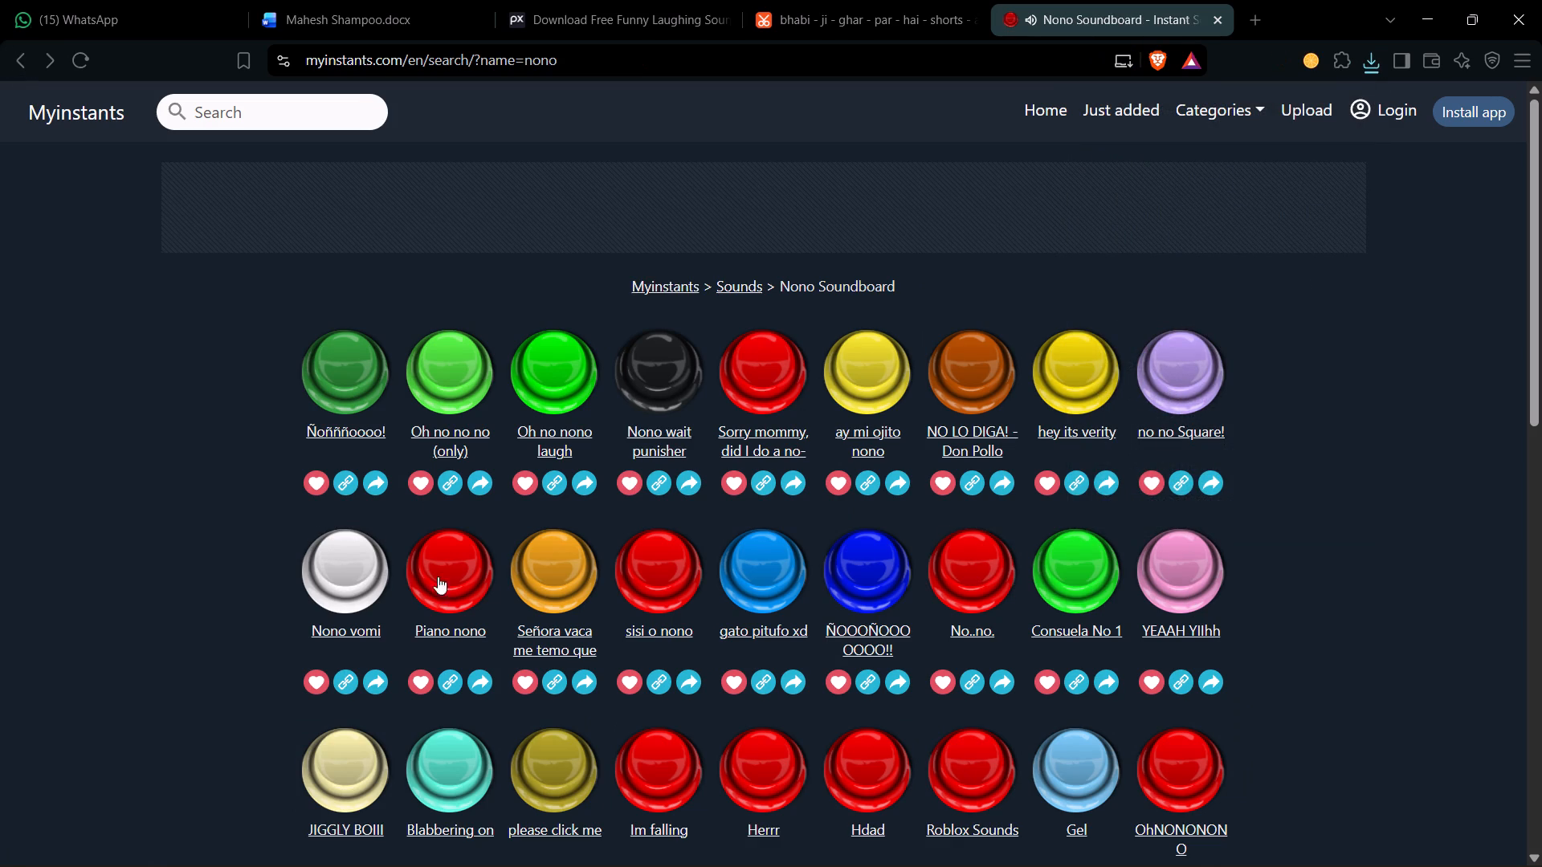
click(552, 570)
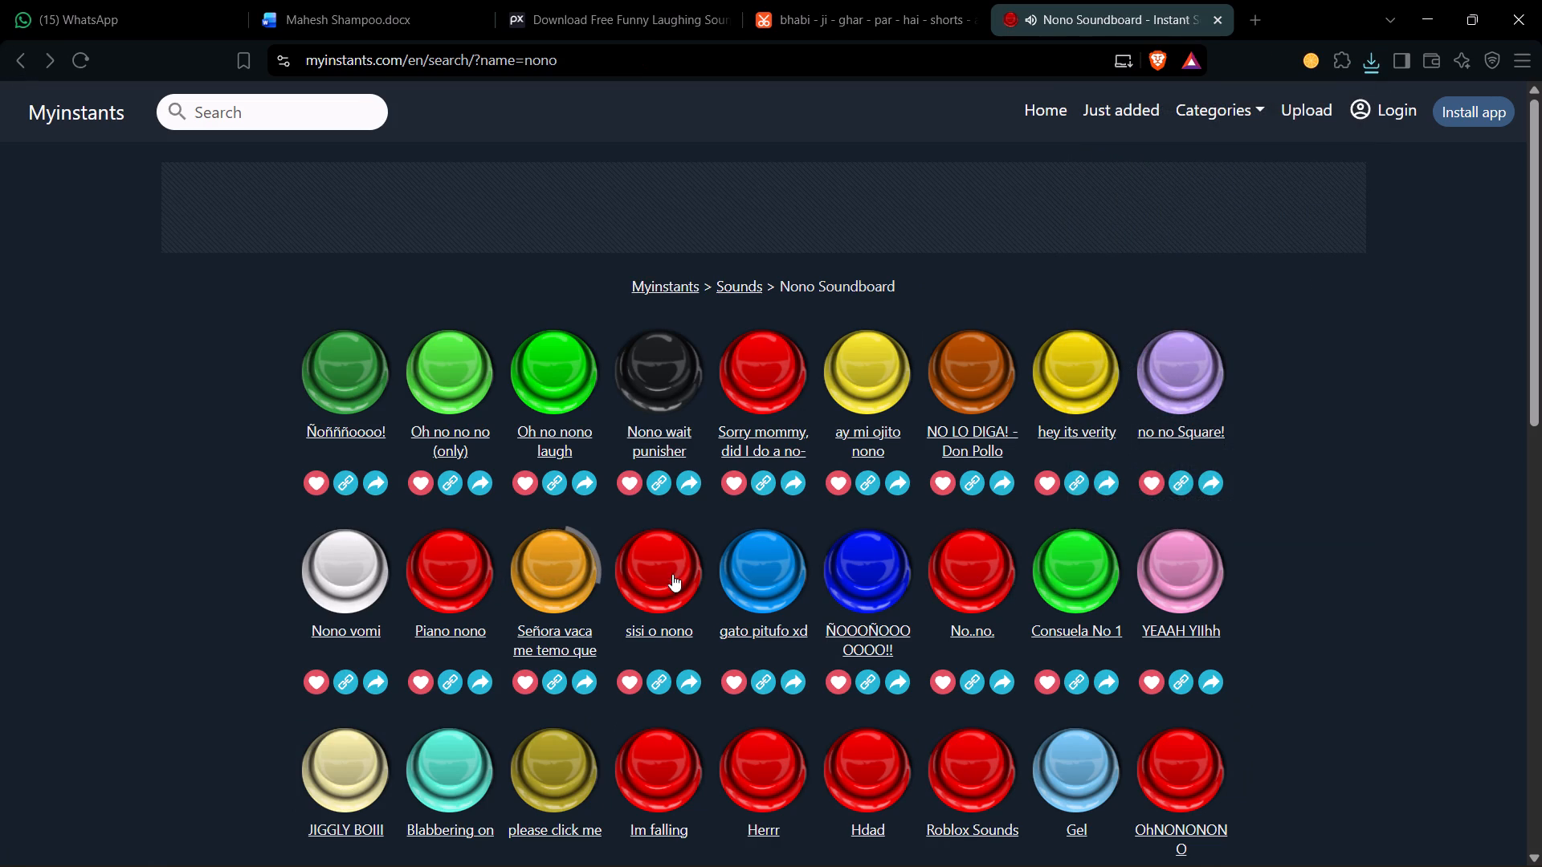
click(672, 574)
scroll(672, 574, down, 1)
click(349, 641)
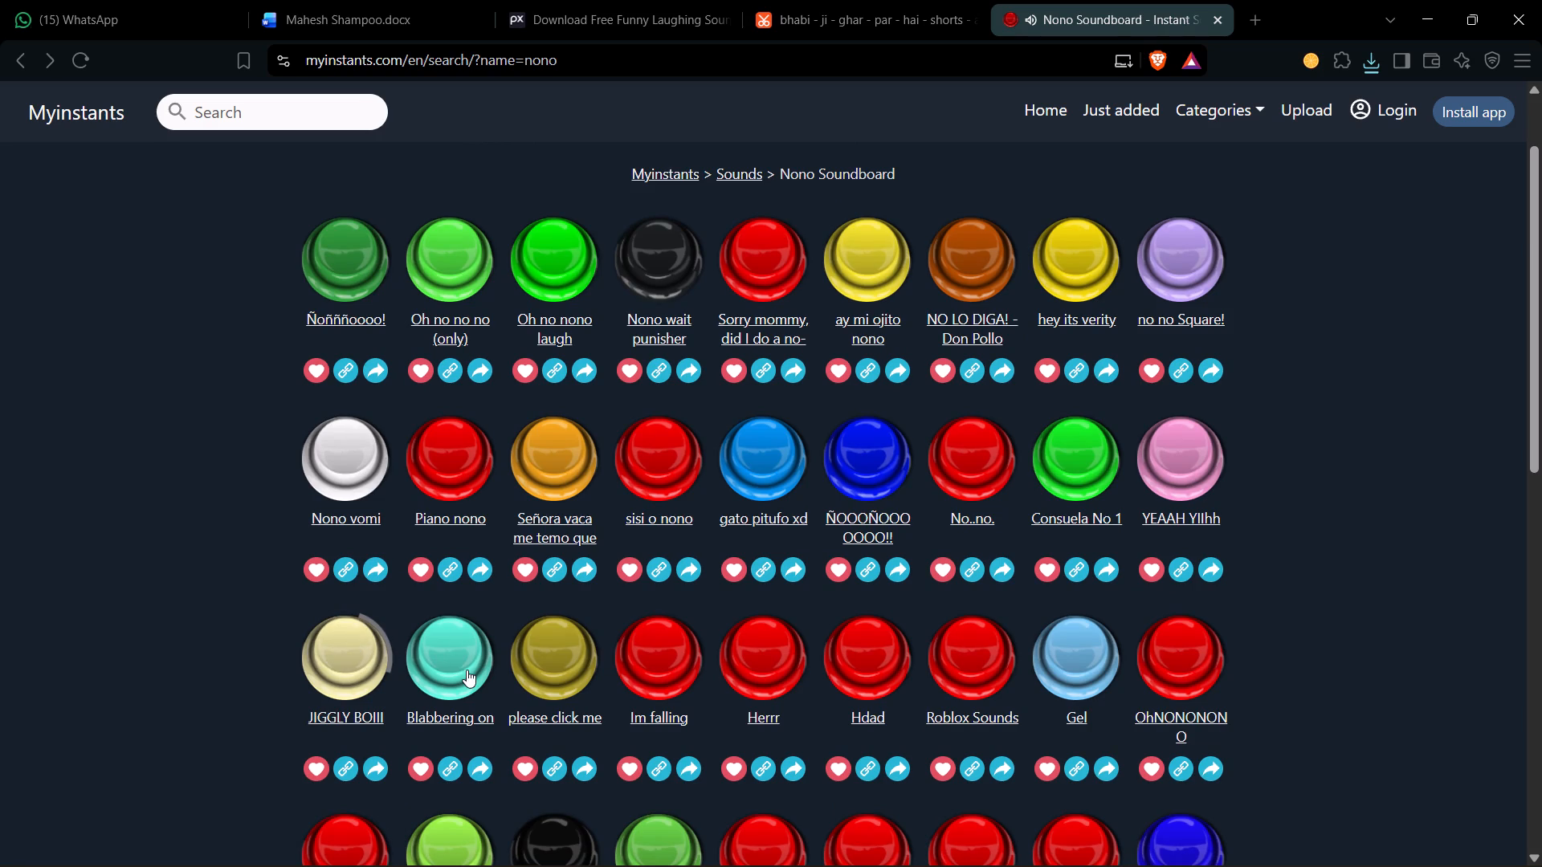
click(471, 670)
click(565, 682)
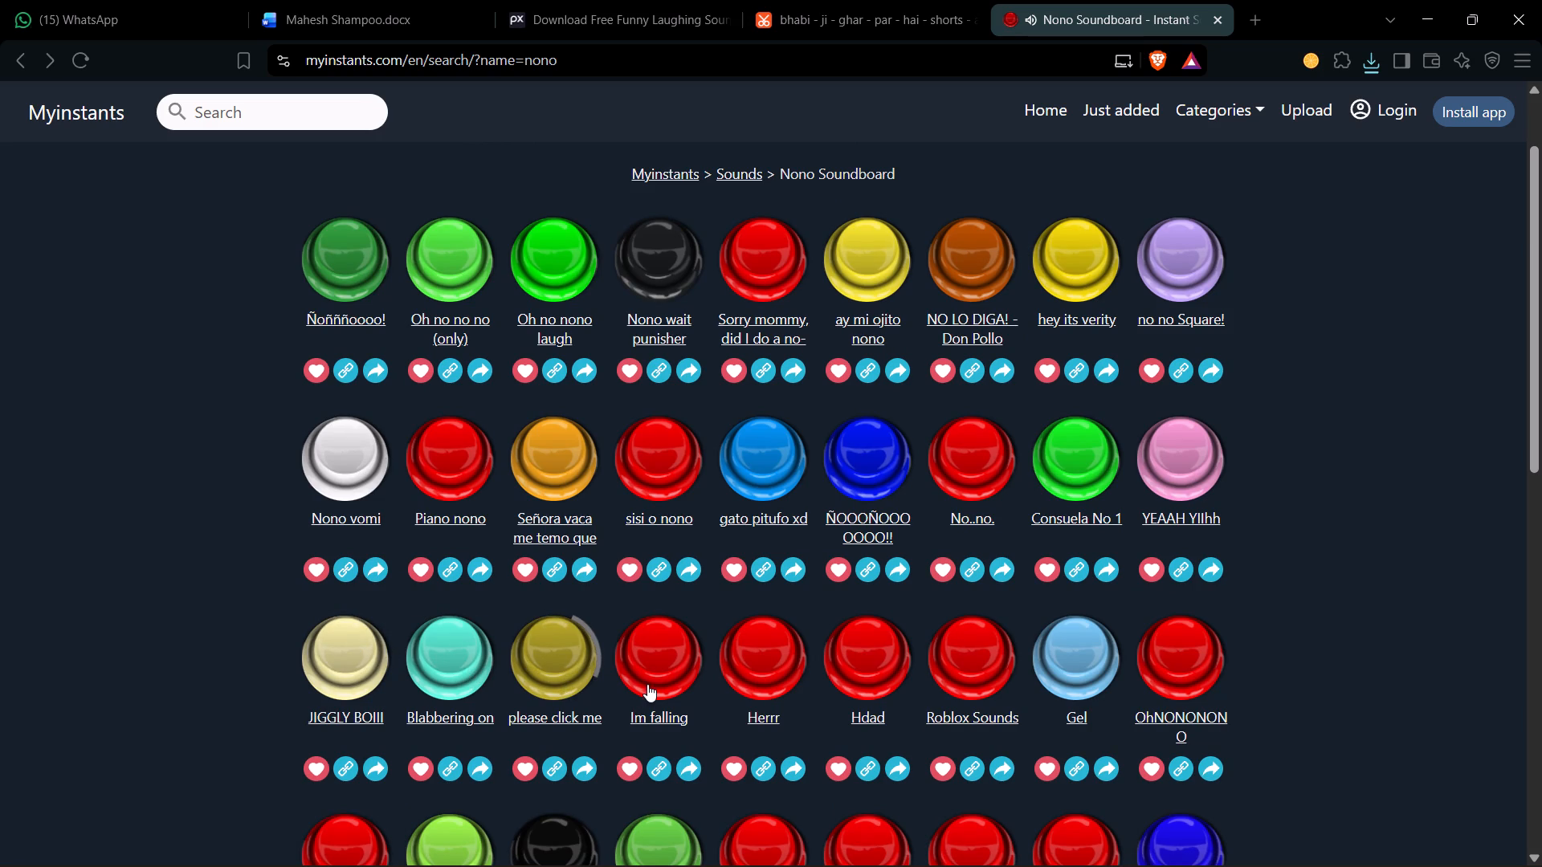
click(655, 677)
click(769, 674)
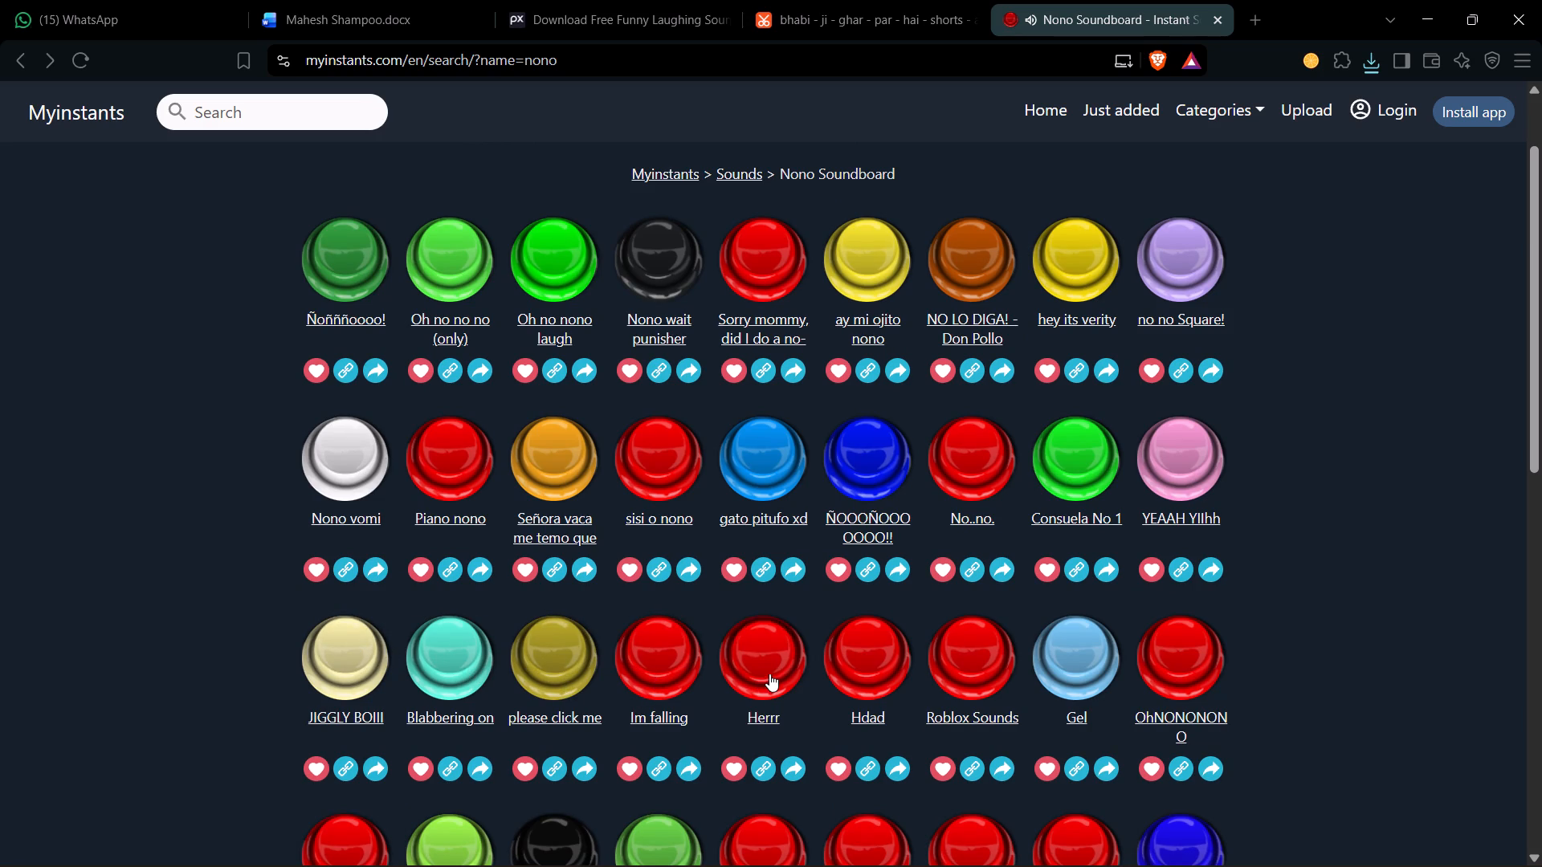
scroll(878, 680, down, 2)
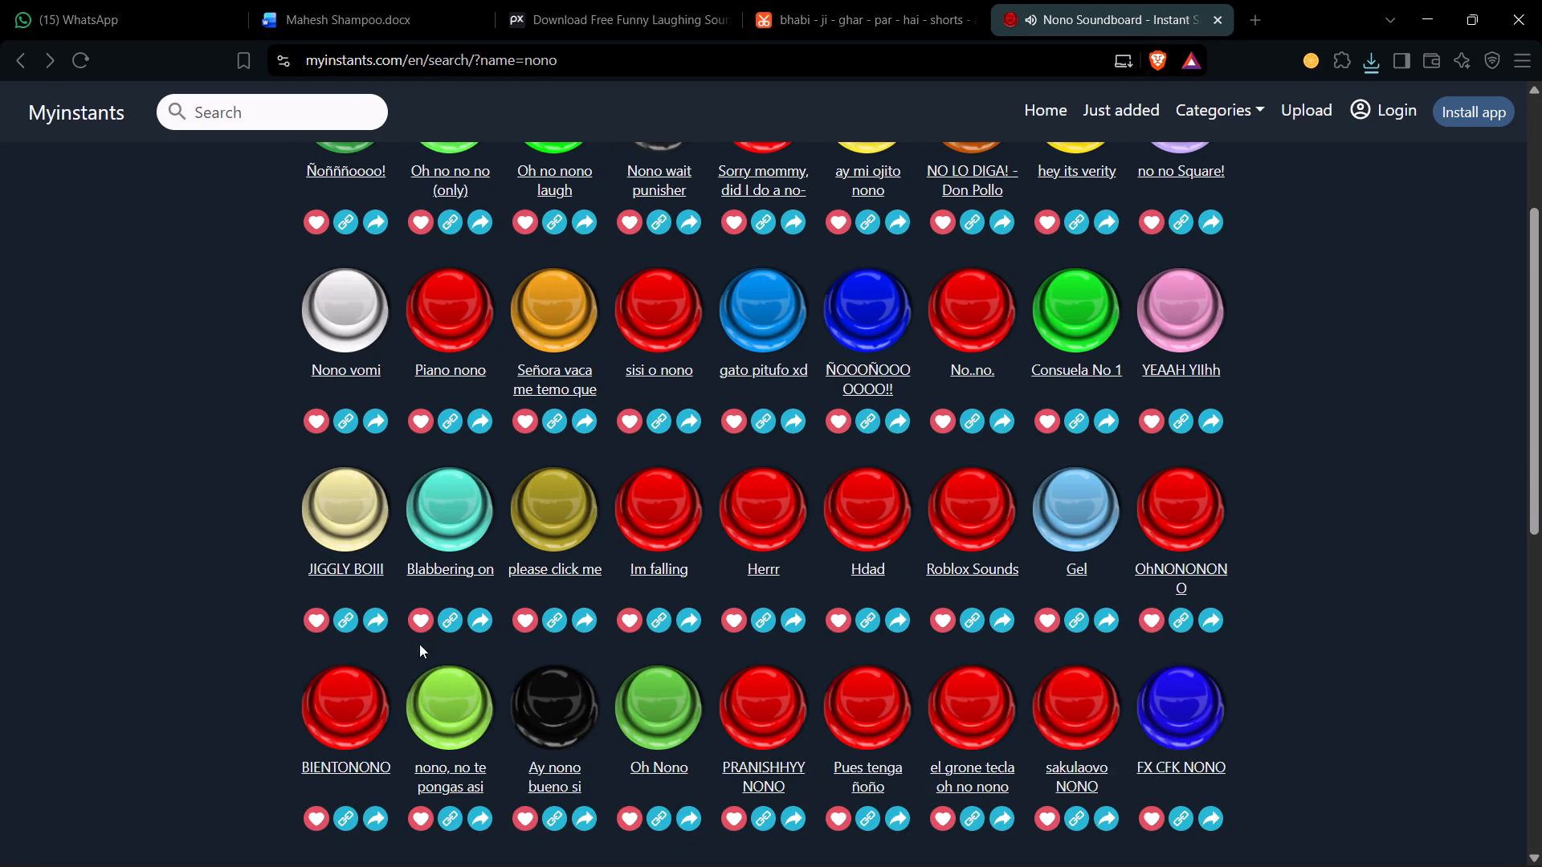
scroll(413, 589, up, 3)
Search Myinstants for "noice" sounds.
click(284, 120)
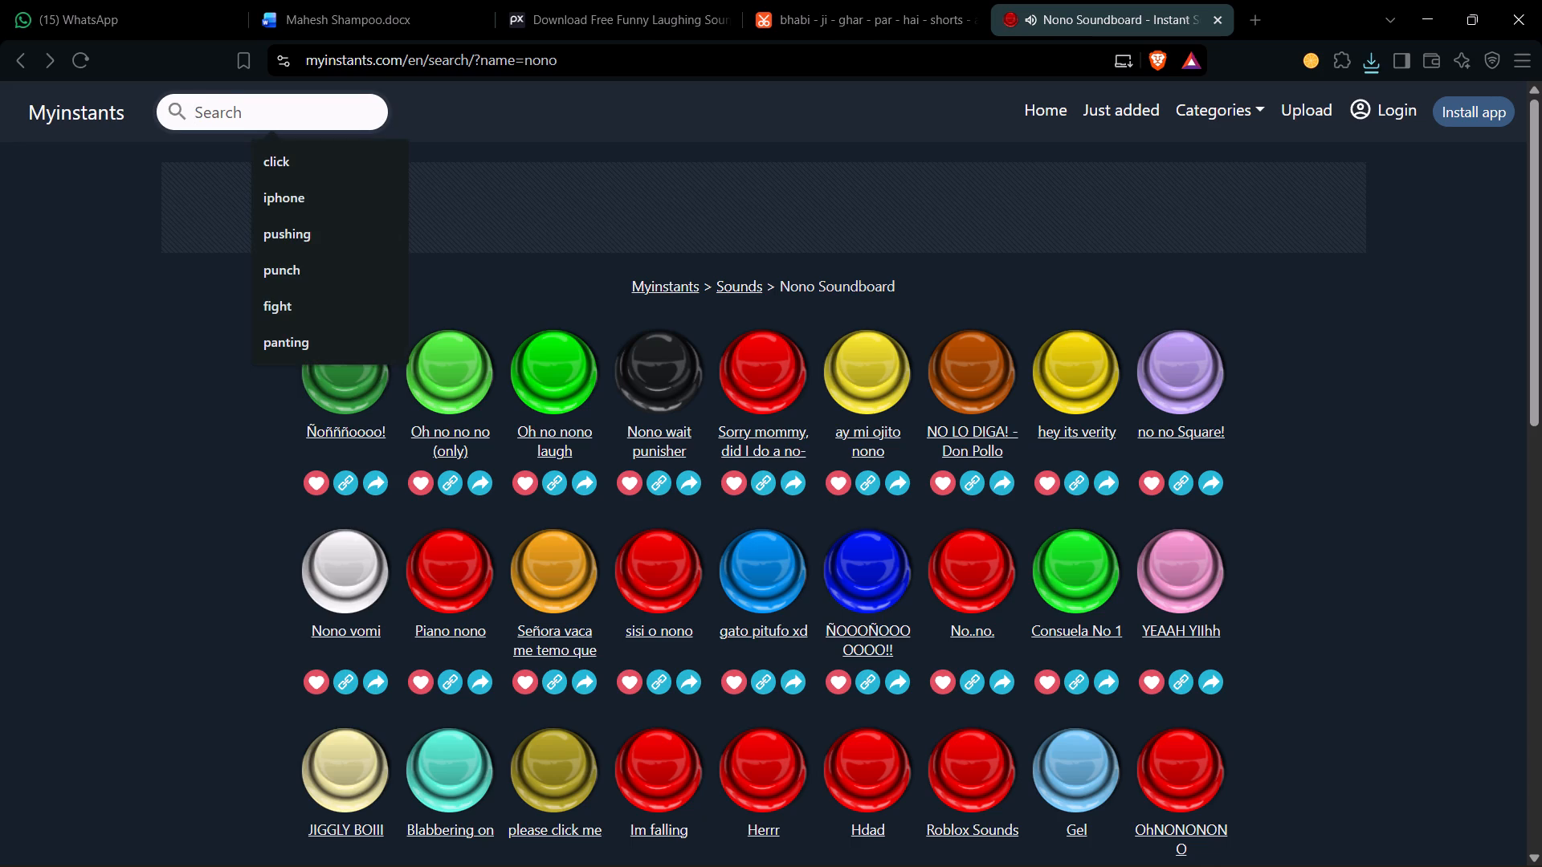
text(noice)
key(Return)
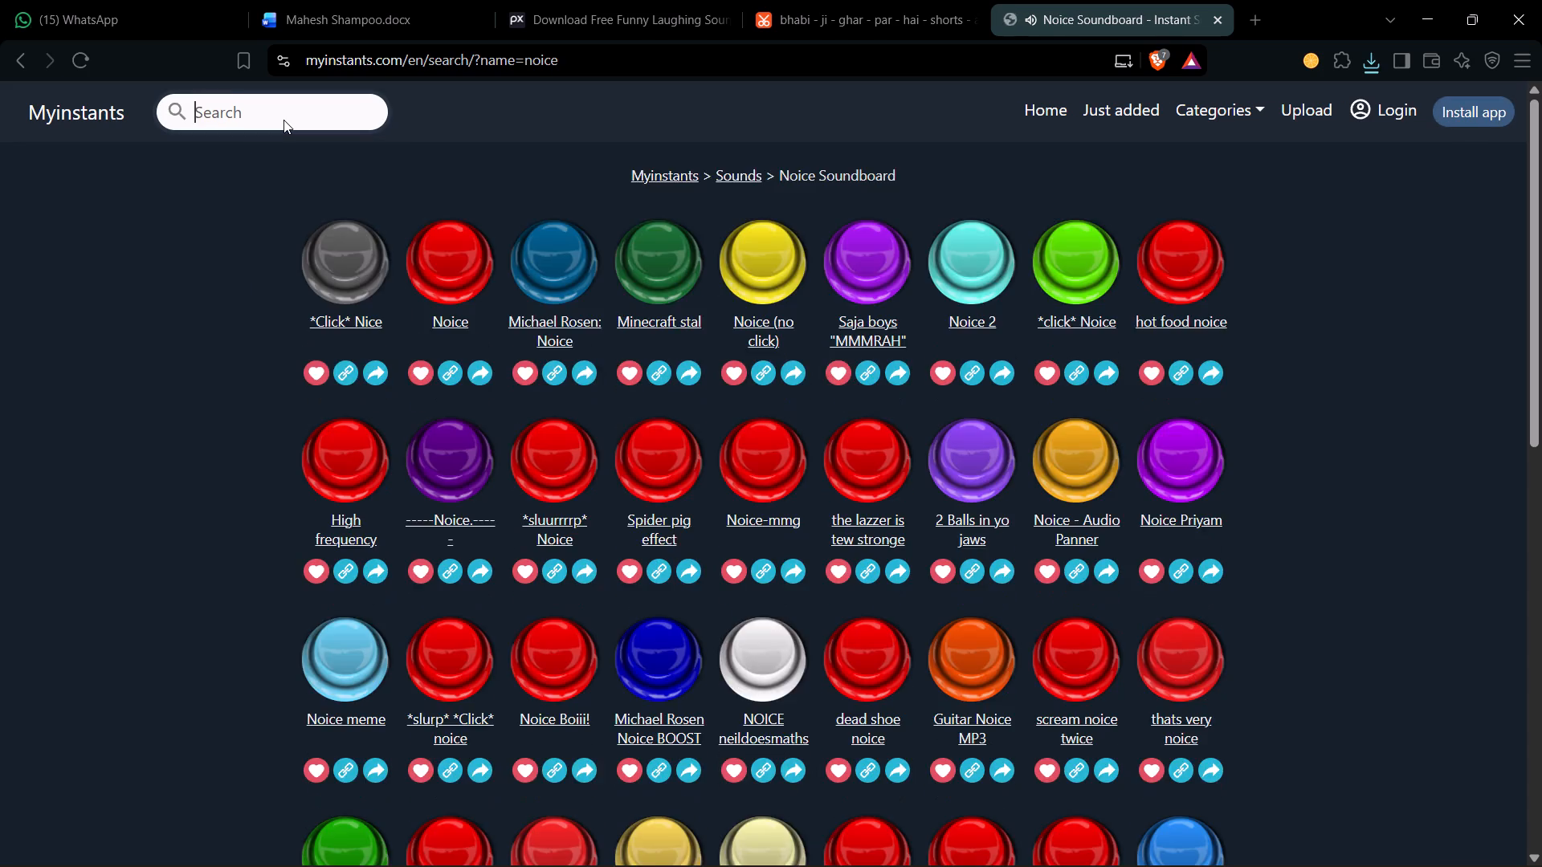
Play the *Click* Nice sound and download it as an MP3.
click(344, 386)
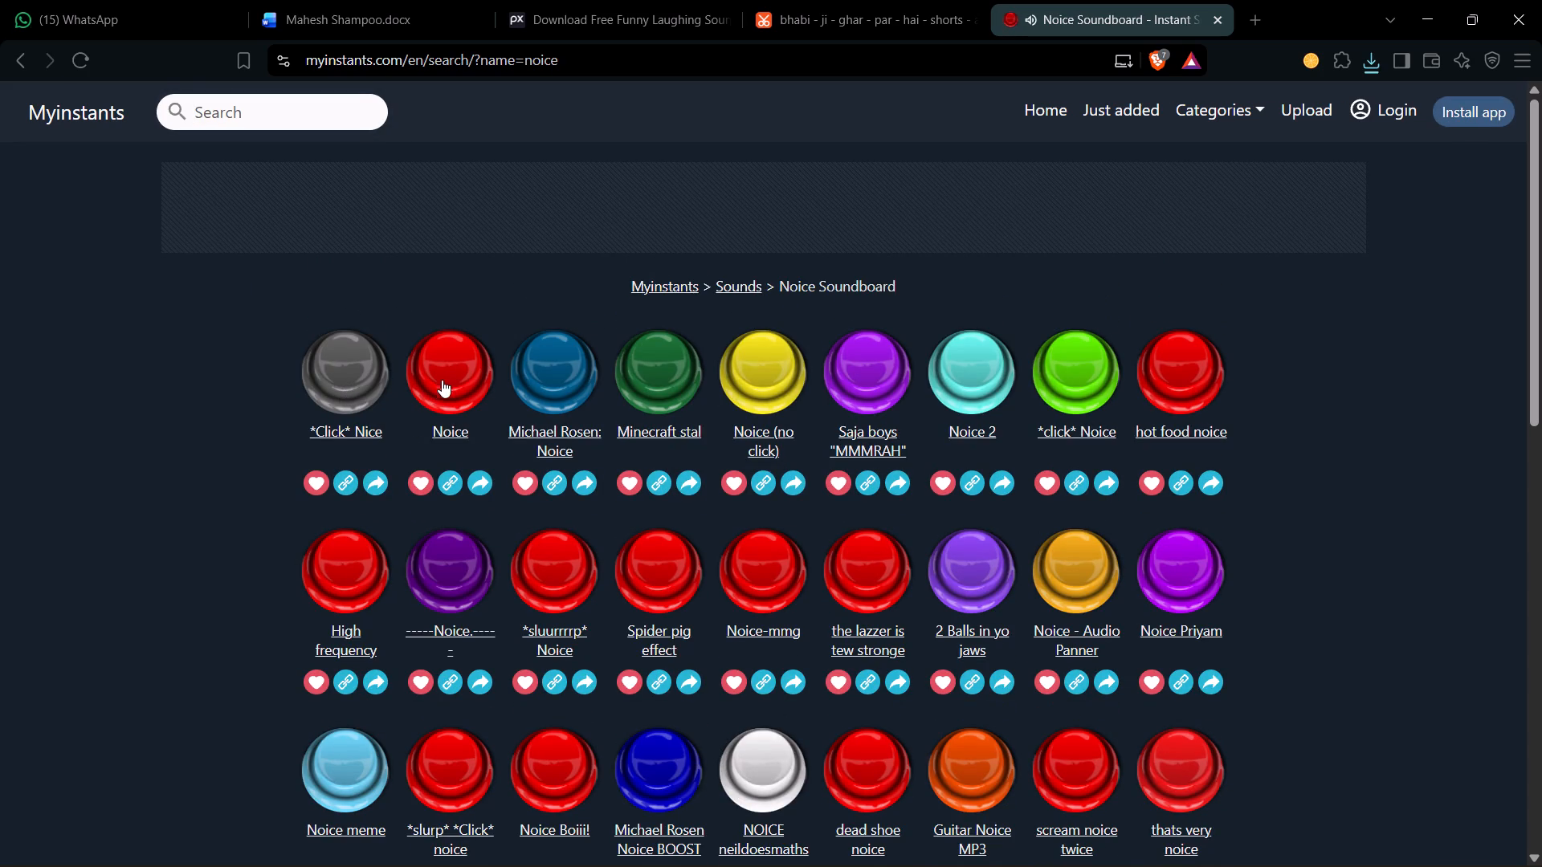
click(340, 435)
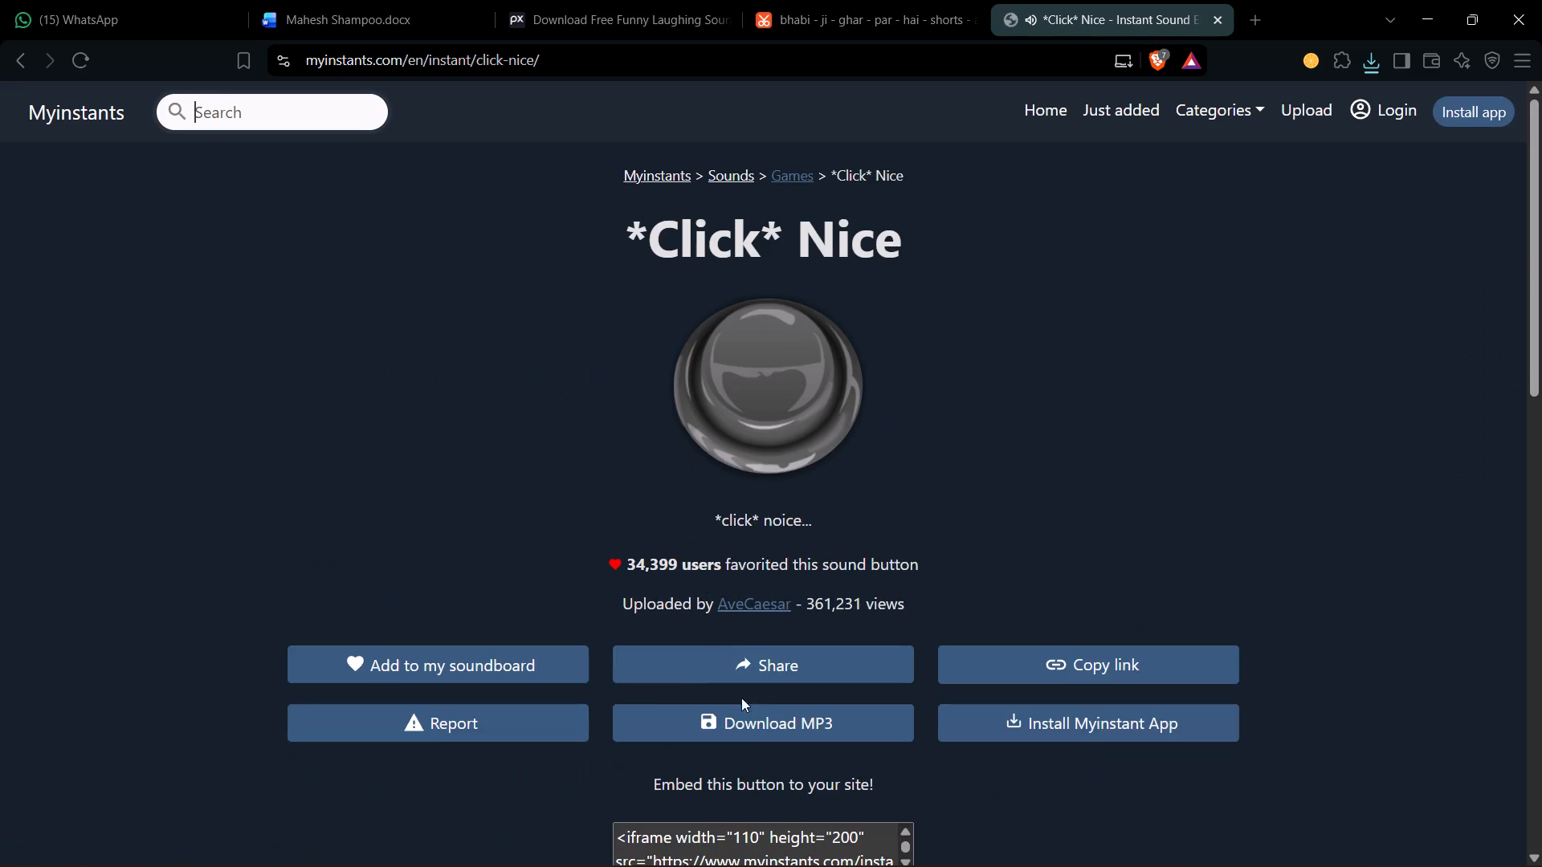
click(746, 724)
scroll(793, 717, right, 5)
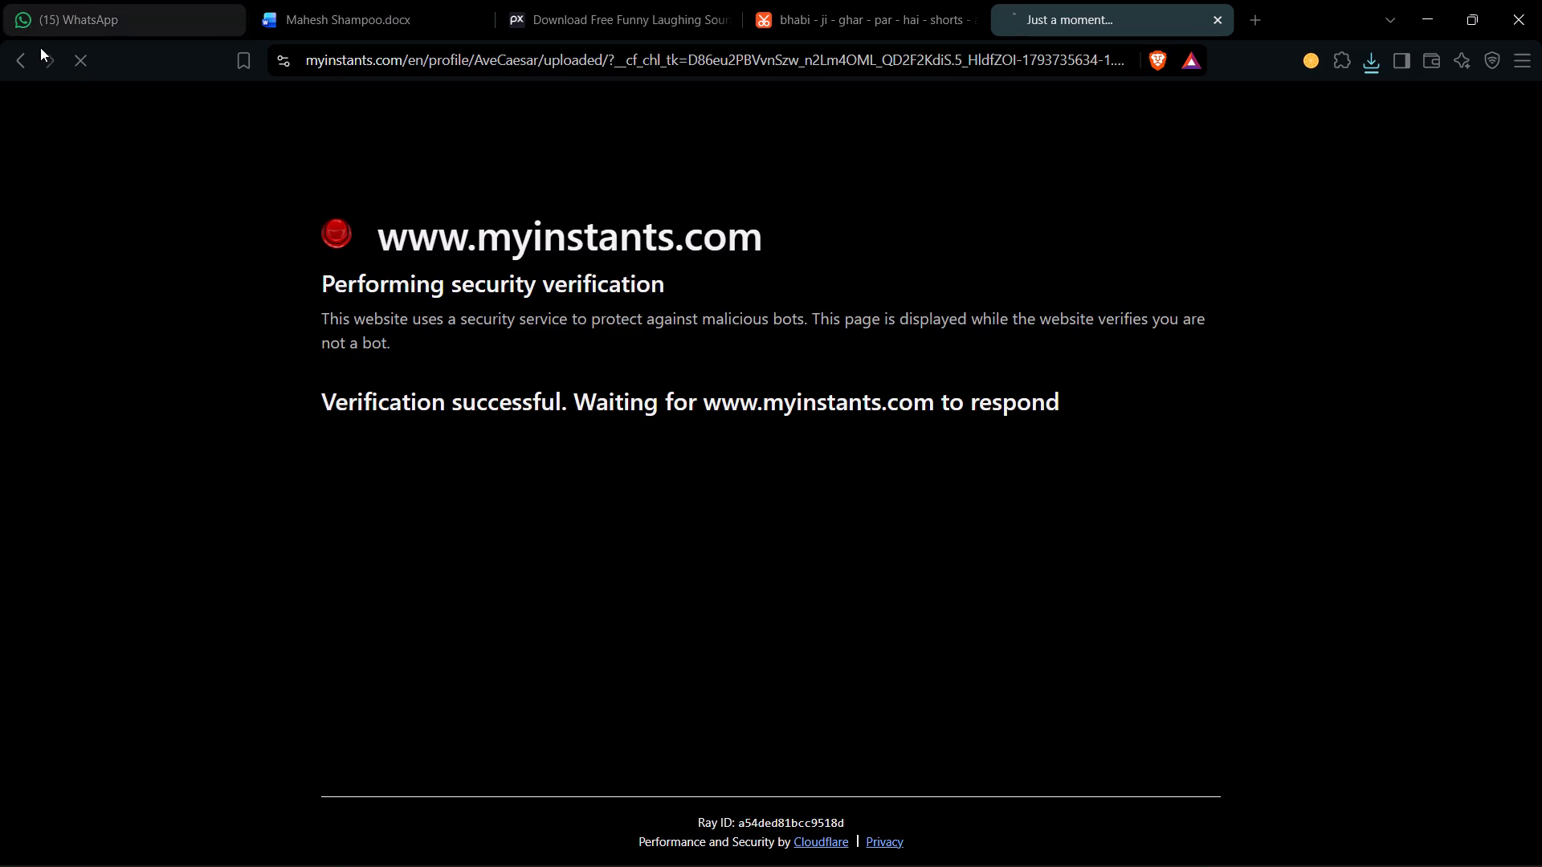
click(17, 60)
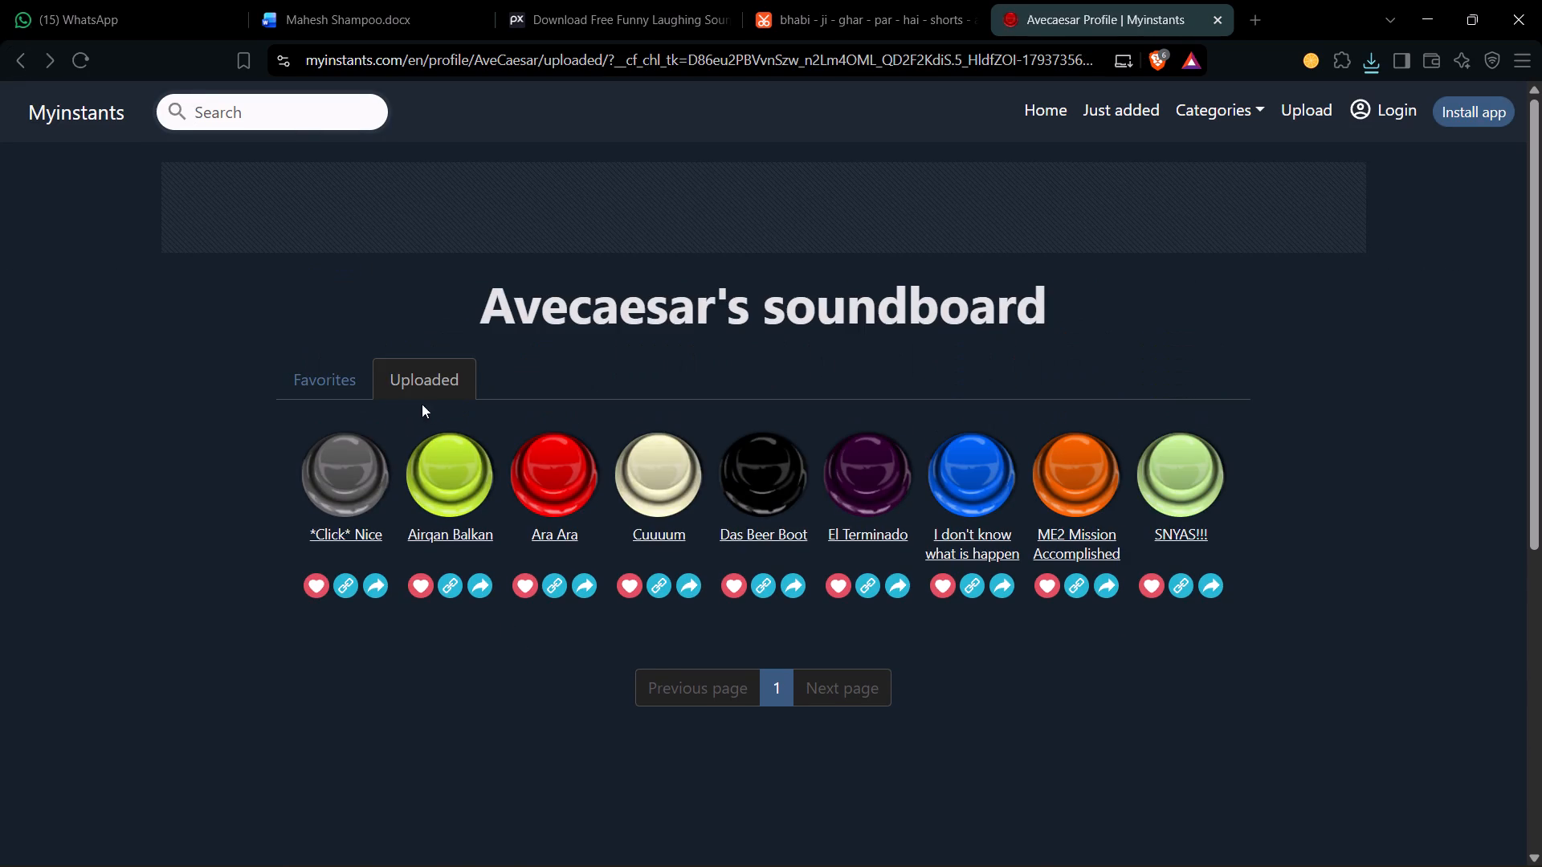
click(367, 532)
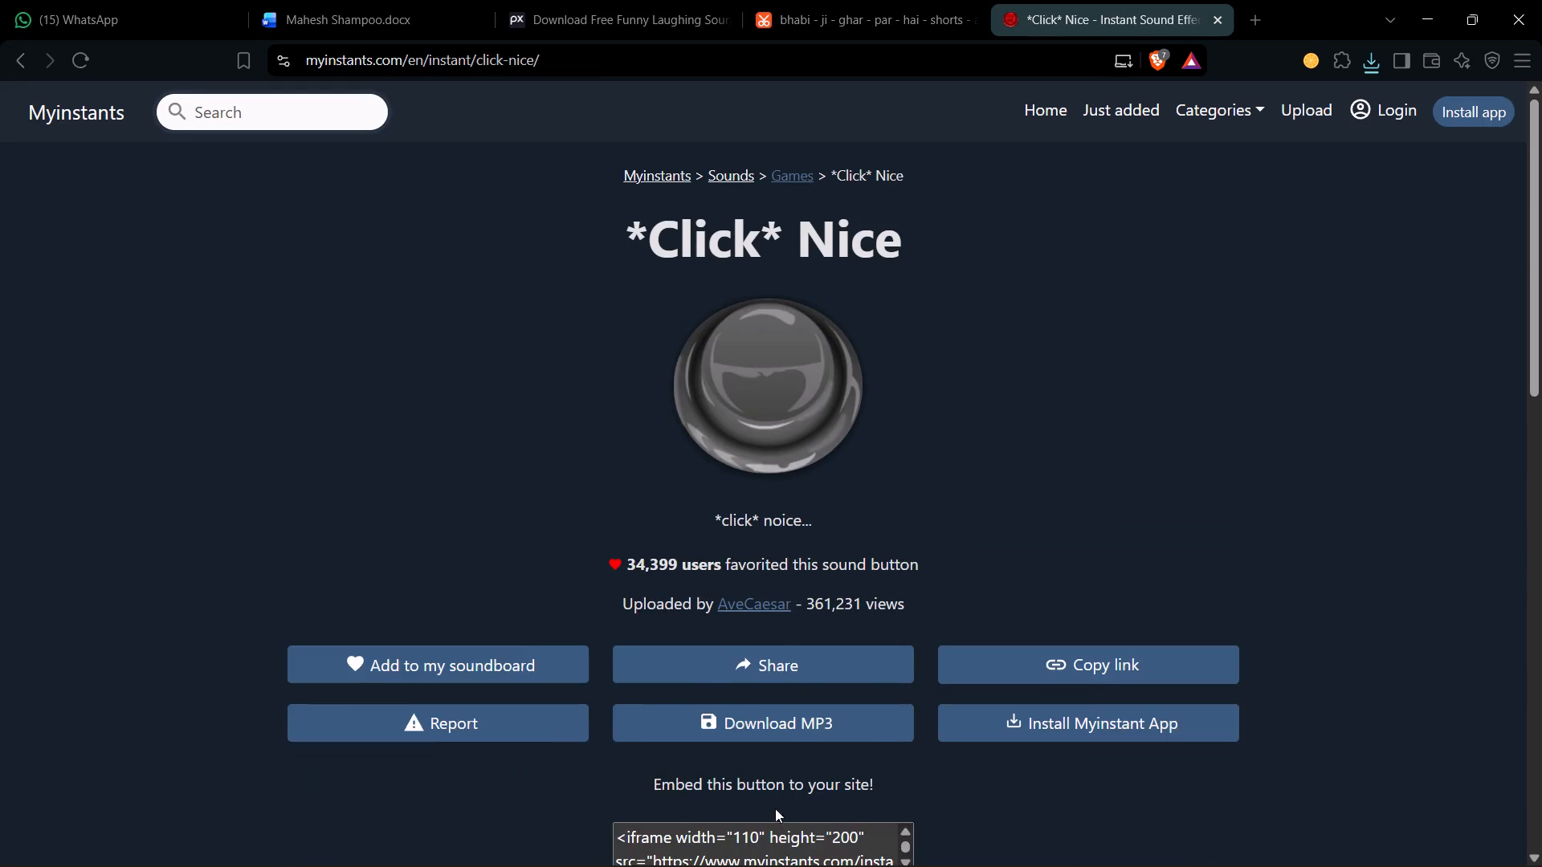
click(767, 834)
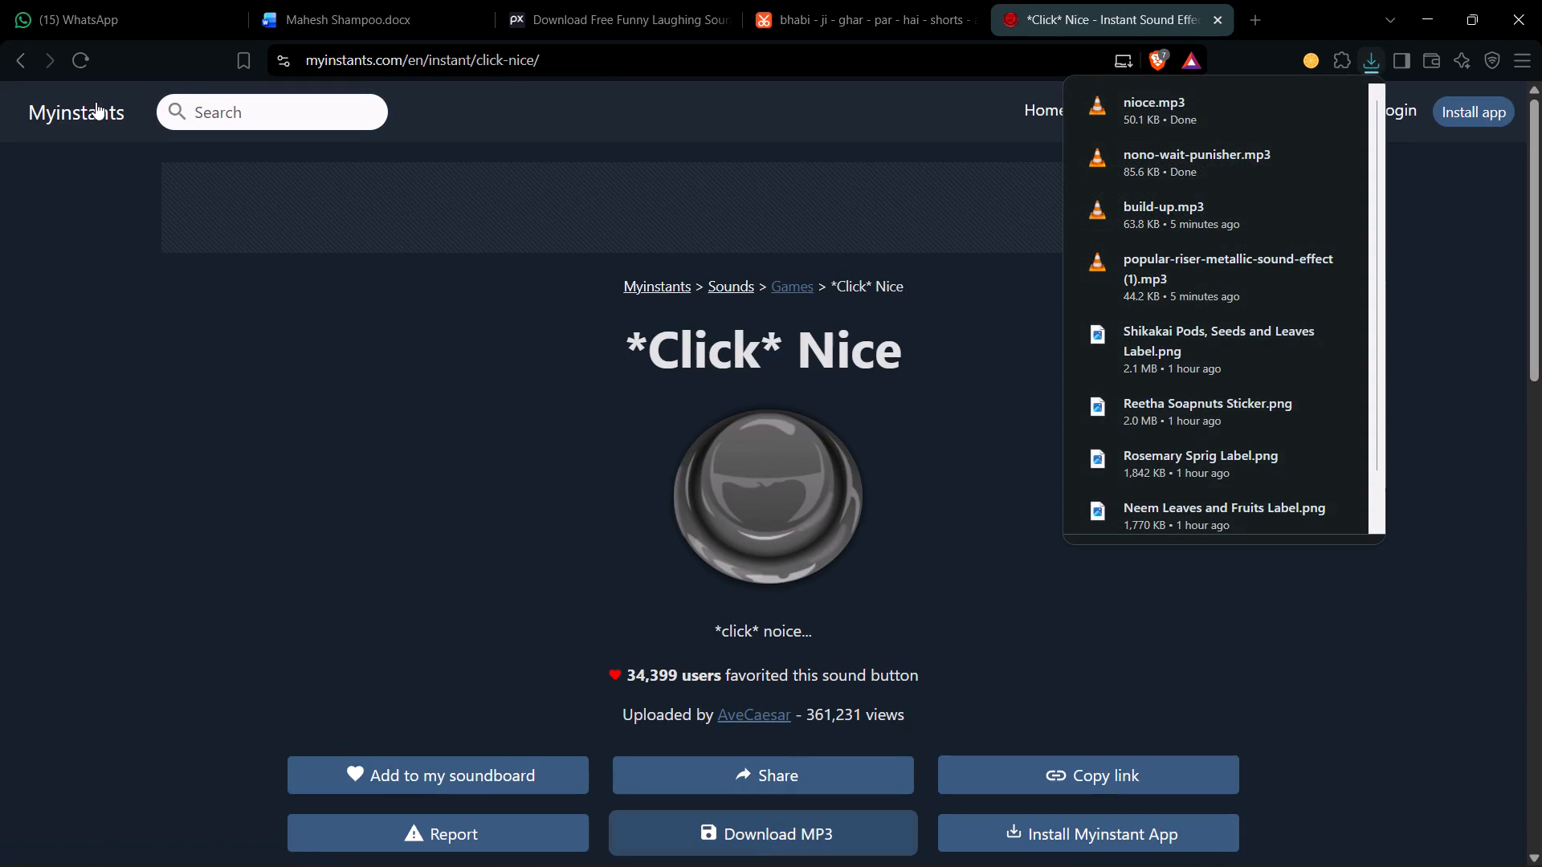
Audition Cuuuum and ME2 Mission Accomplished on Avecaesar's soundboard.
click(24, 60)
click(630, 453)
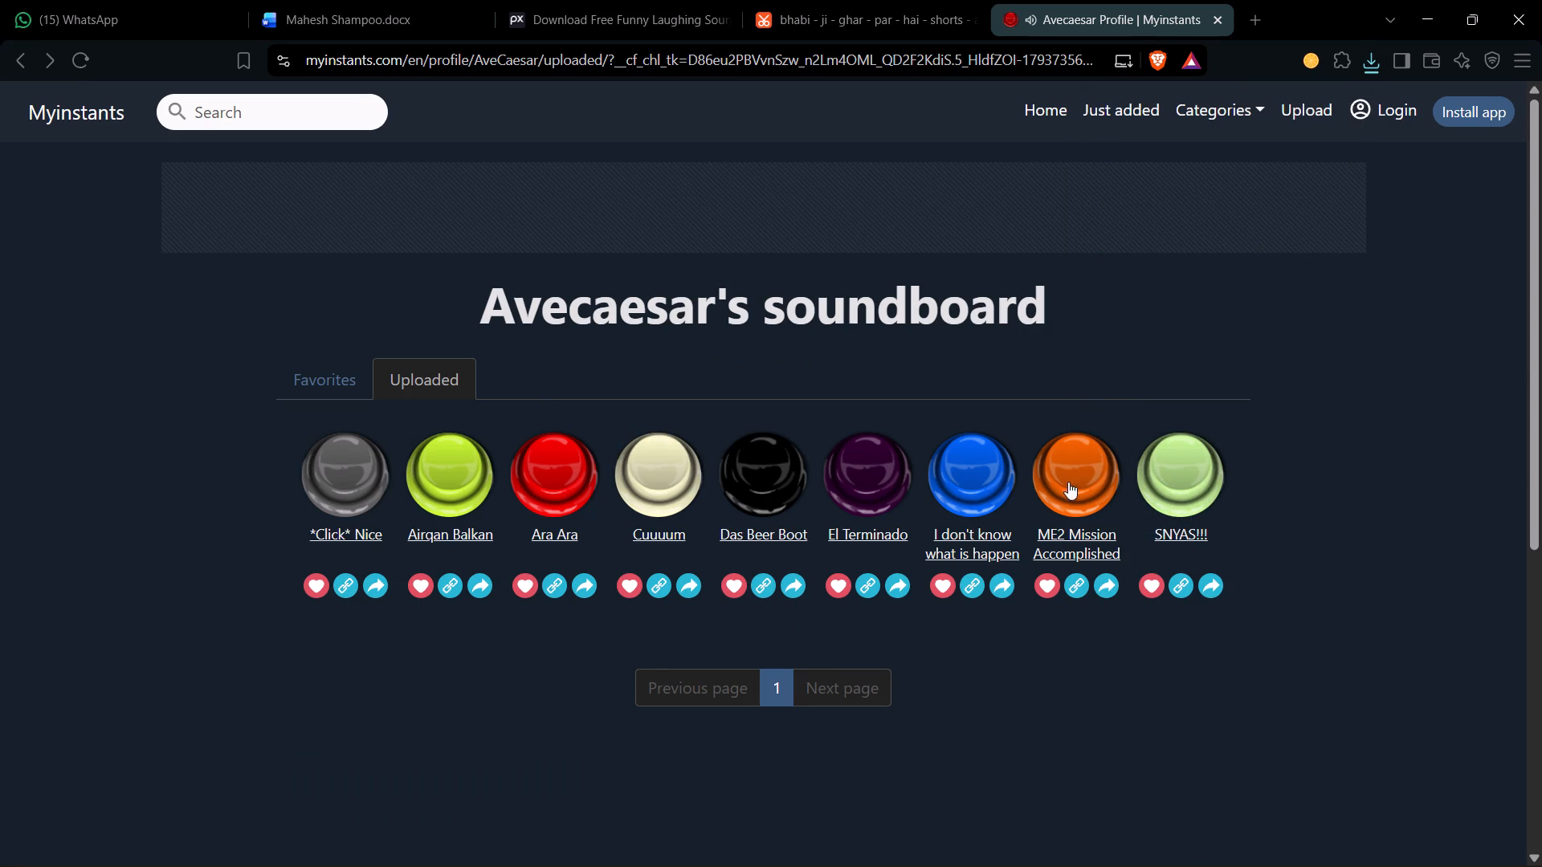
click(1091, 483)
Return to the noice results, play Noice (no click) and download it as an MP3.
scroll(835, 451, right, 5)
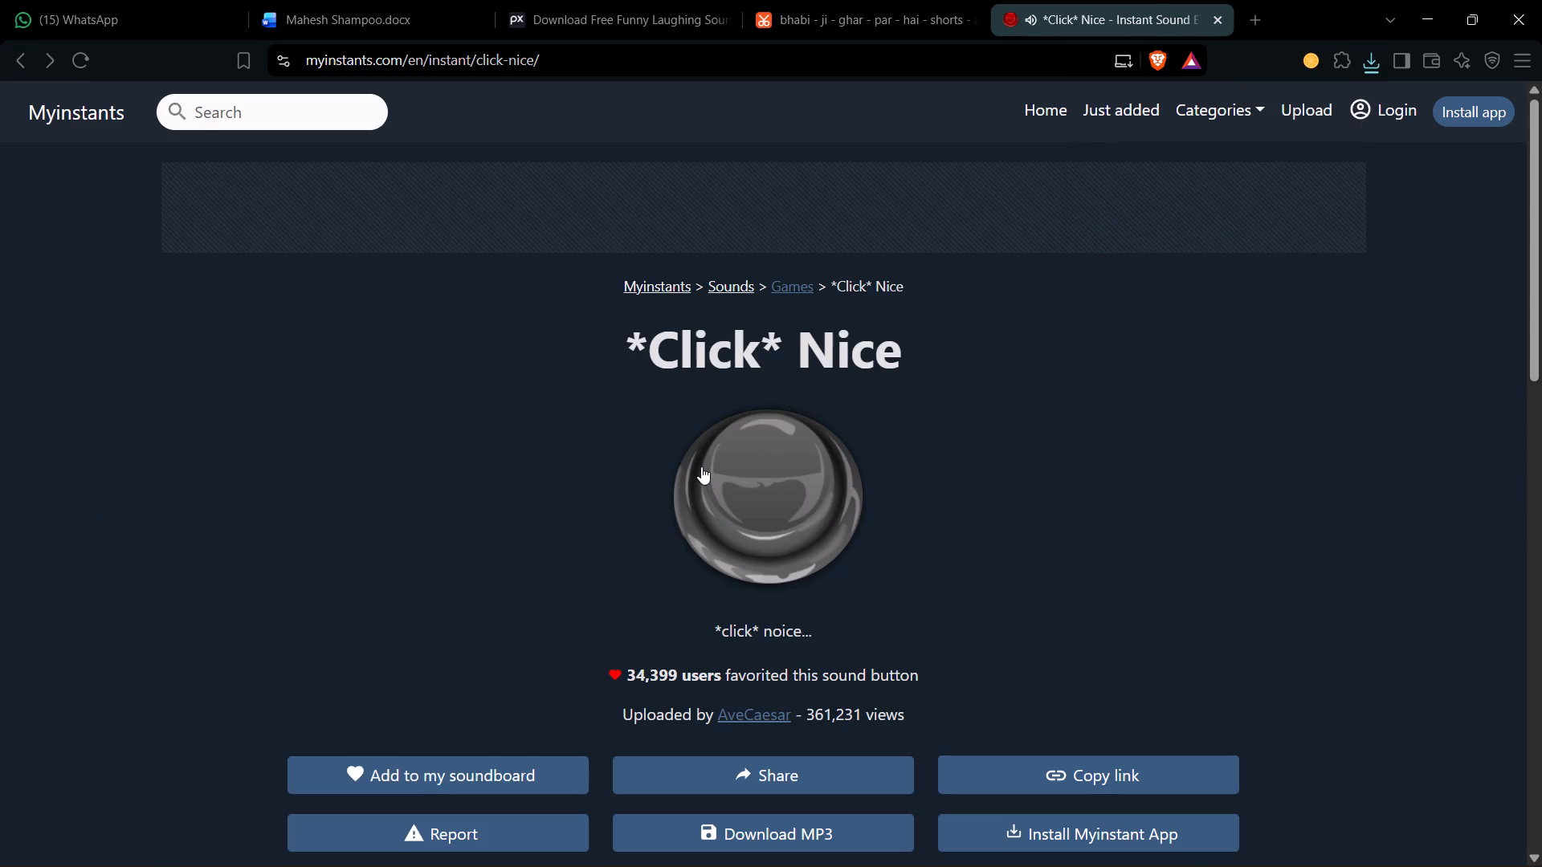
scroll(701, 466, right, 5)
click(746, 381)
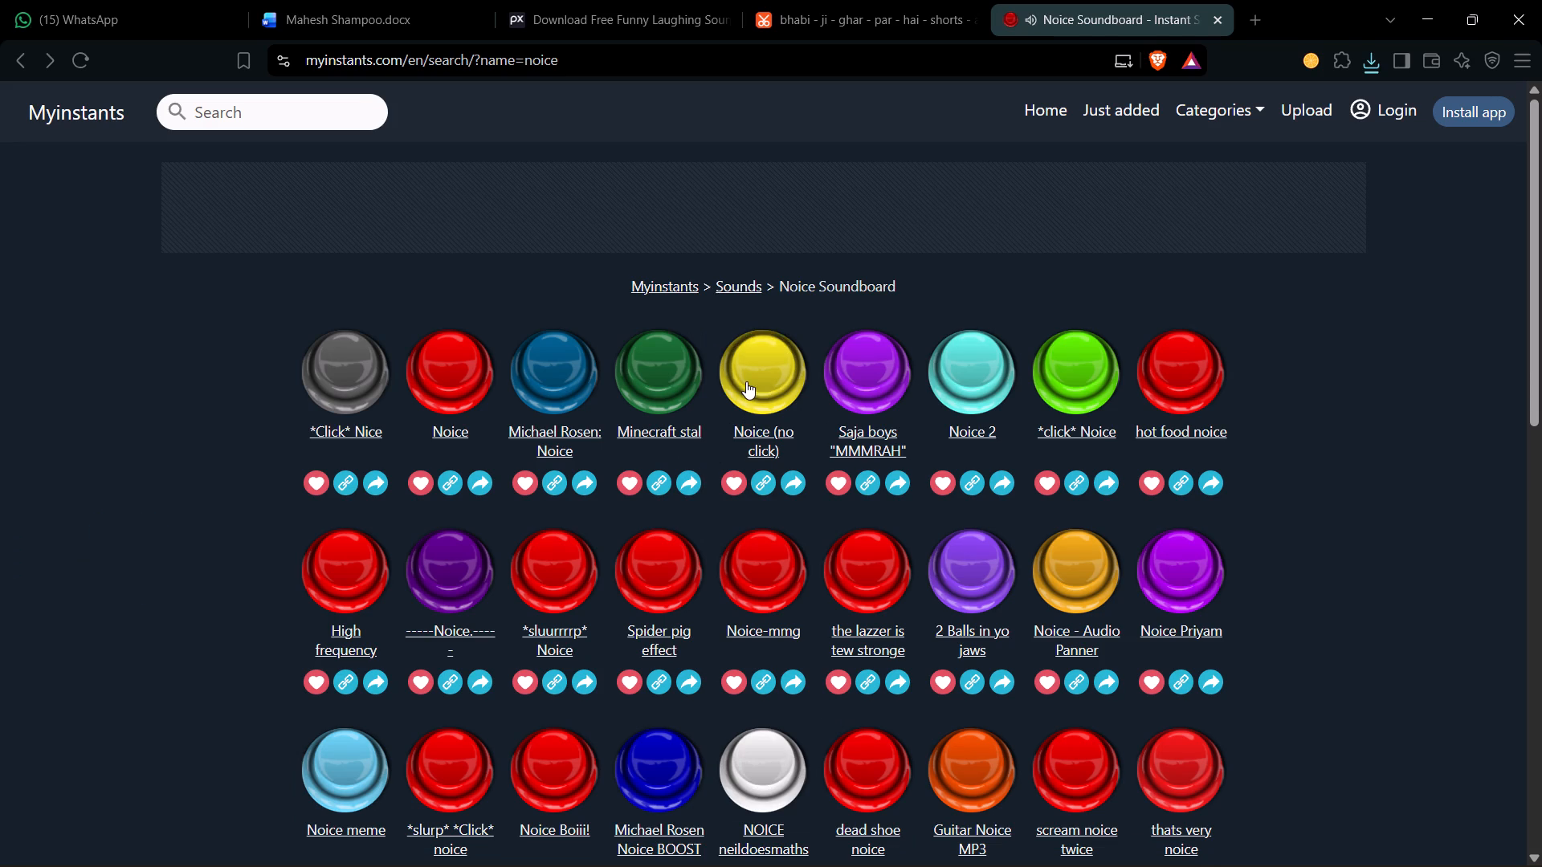
click(754, 449)
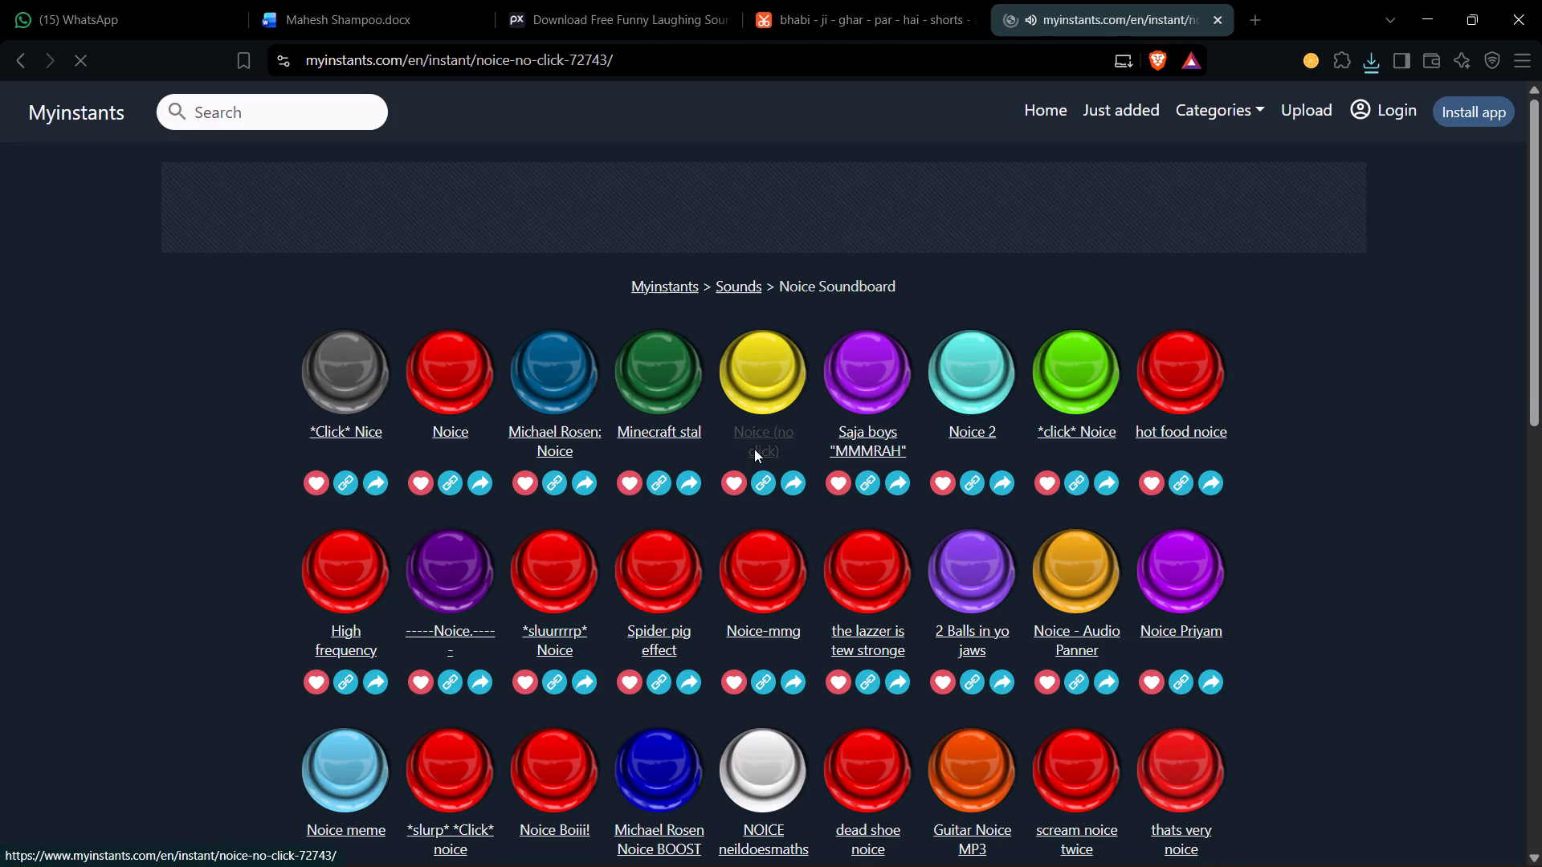
click(747, 779)
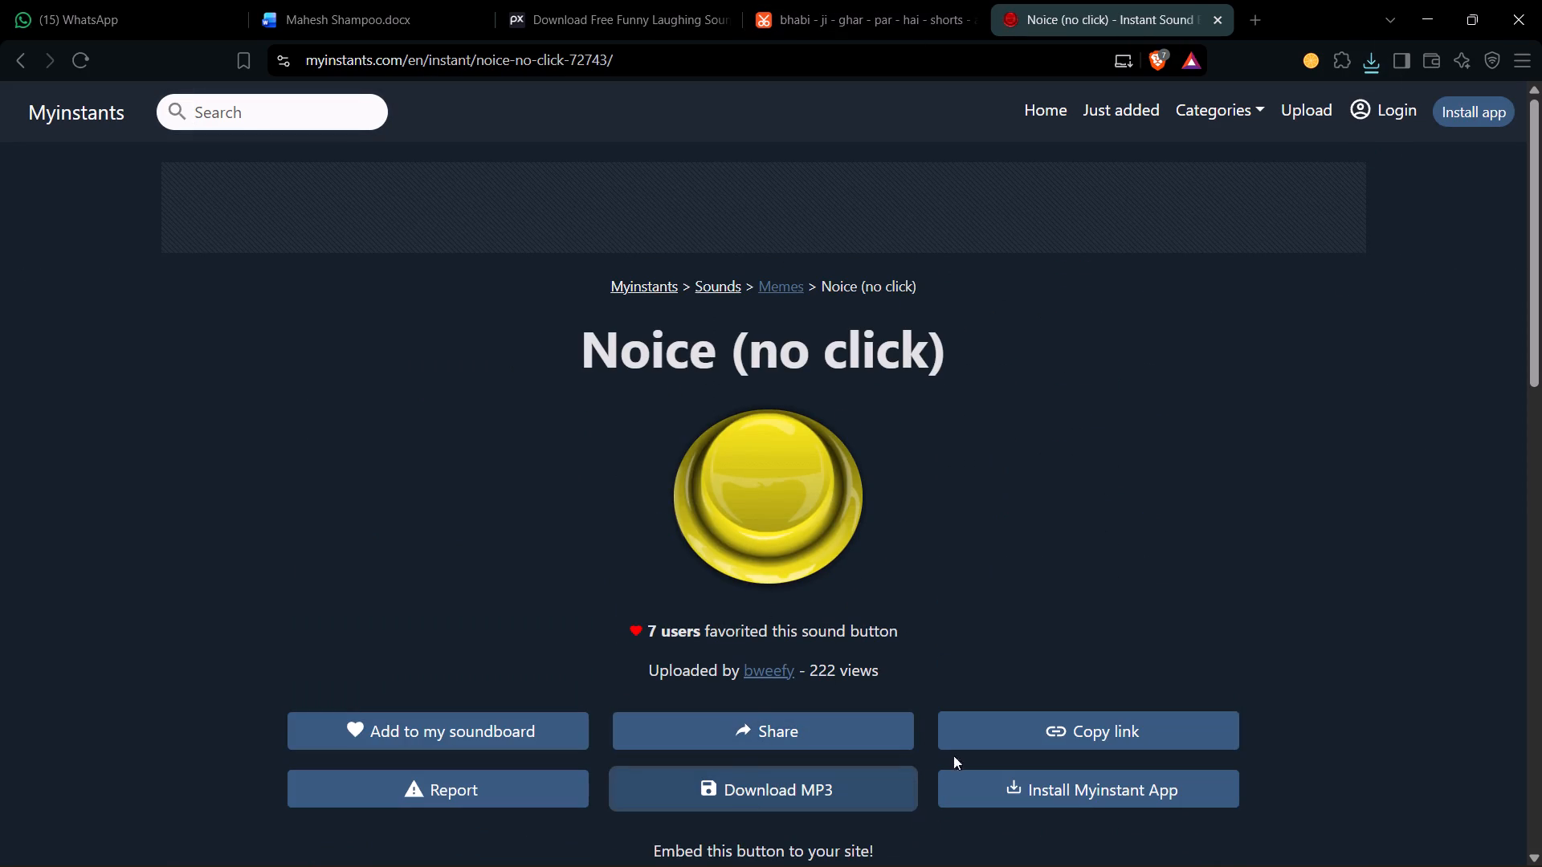
Bring the downloaded noice-no-click.mp3 into the Premiere sequence on audio track A3 at about 00:00:52.
click(1368, 63)
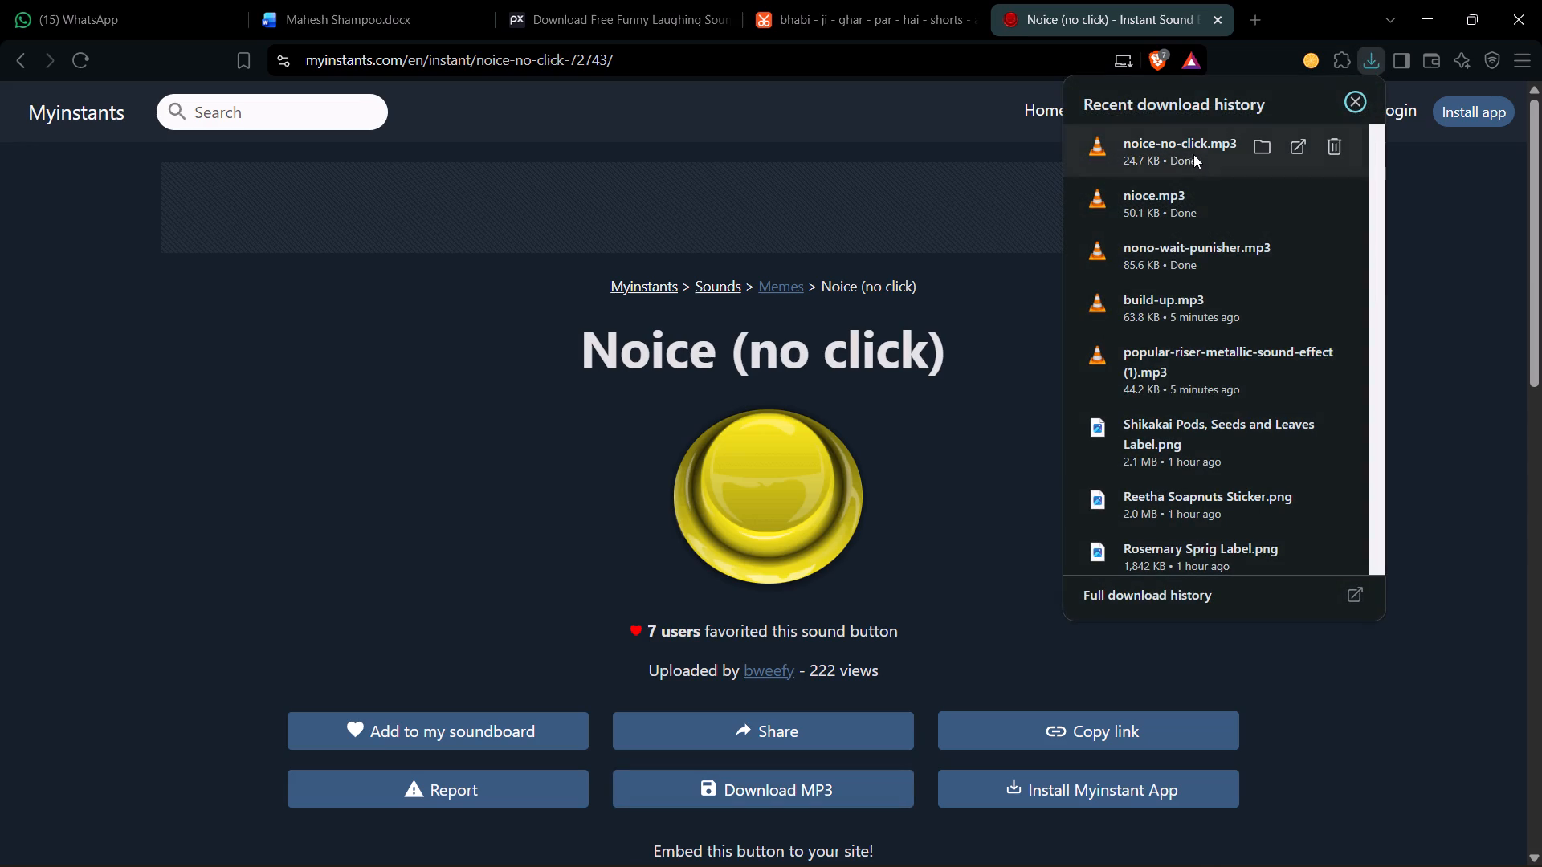
drag(1185, 156, 993, 840)
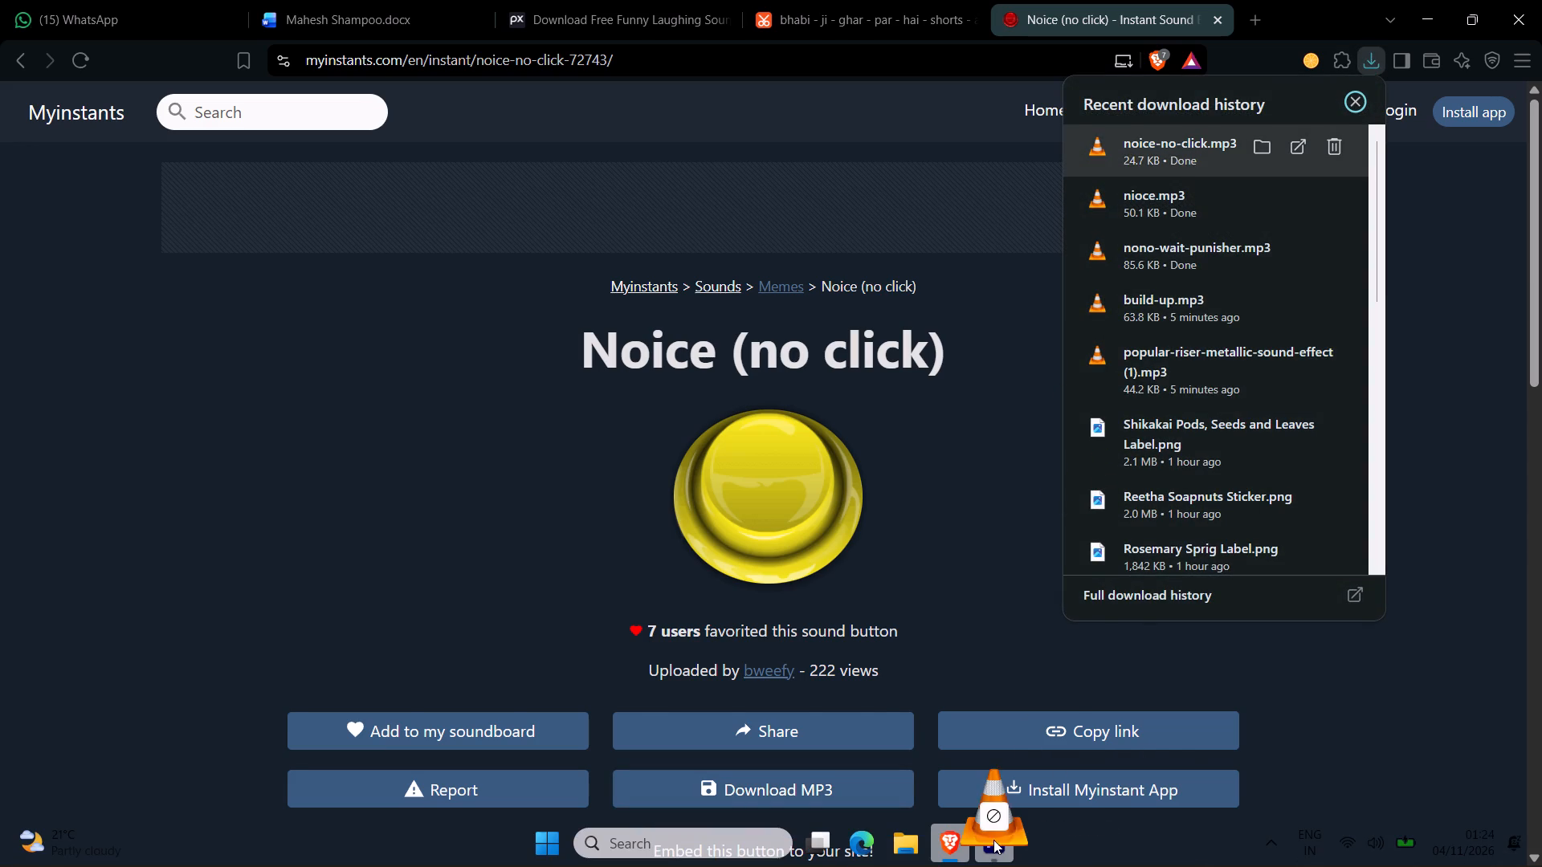
drag(993, 840, 741, 756)
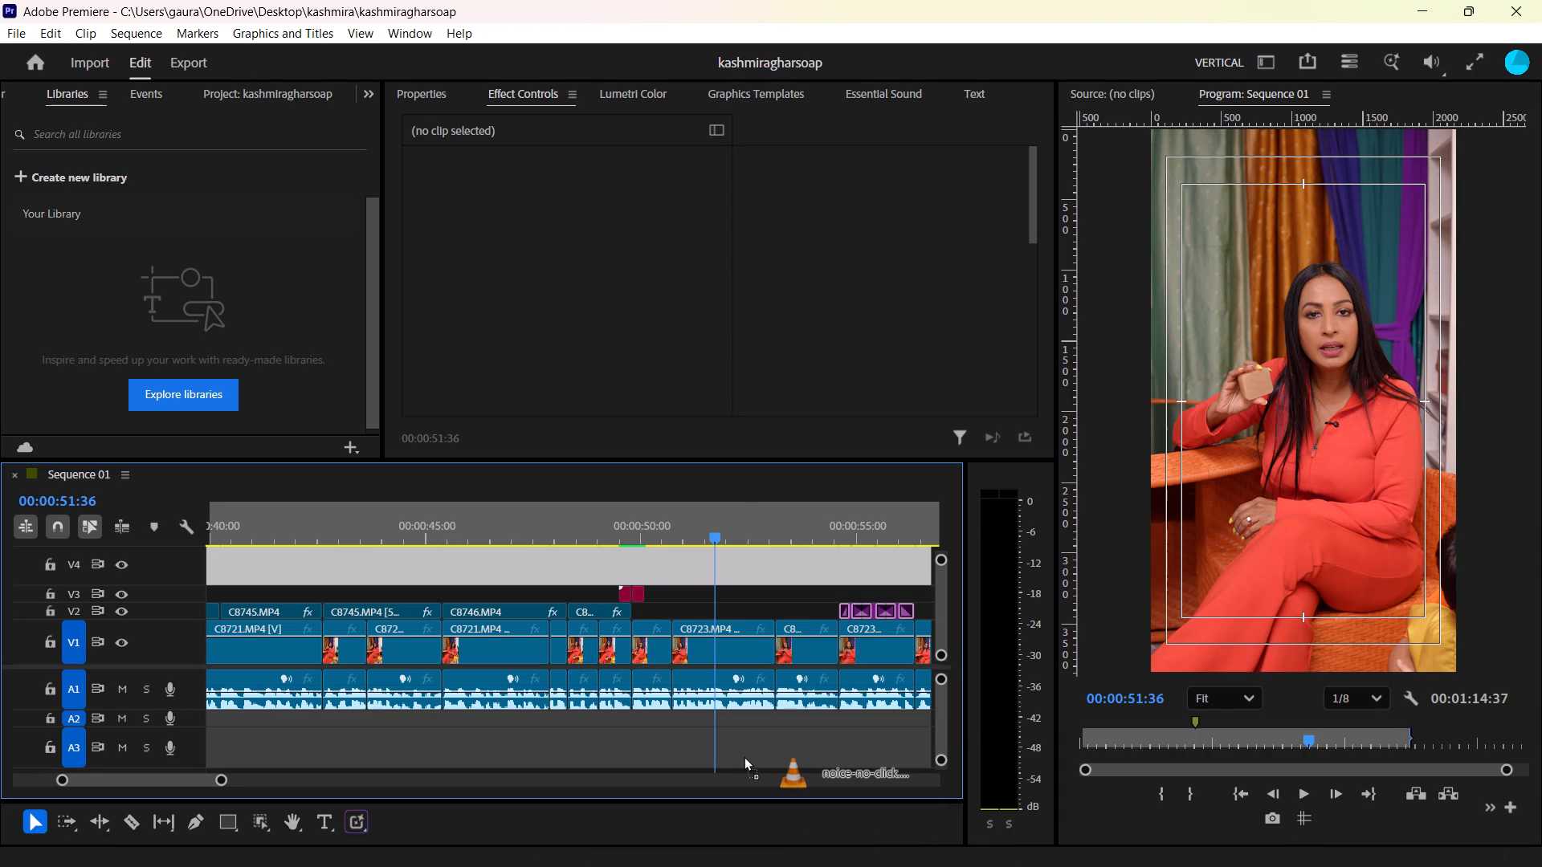
Play the sequence from 00:00:51:36 to about 00:00:53:22 to check the noice sound's timing.
key(space)
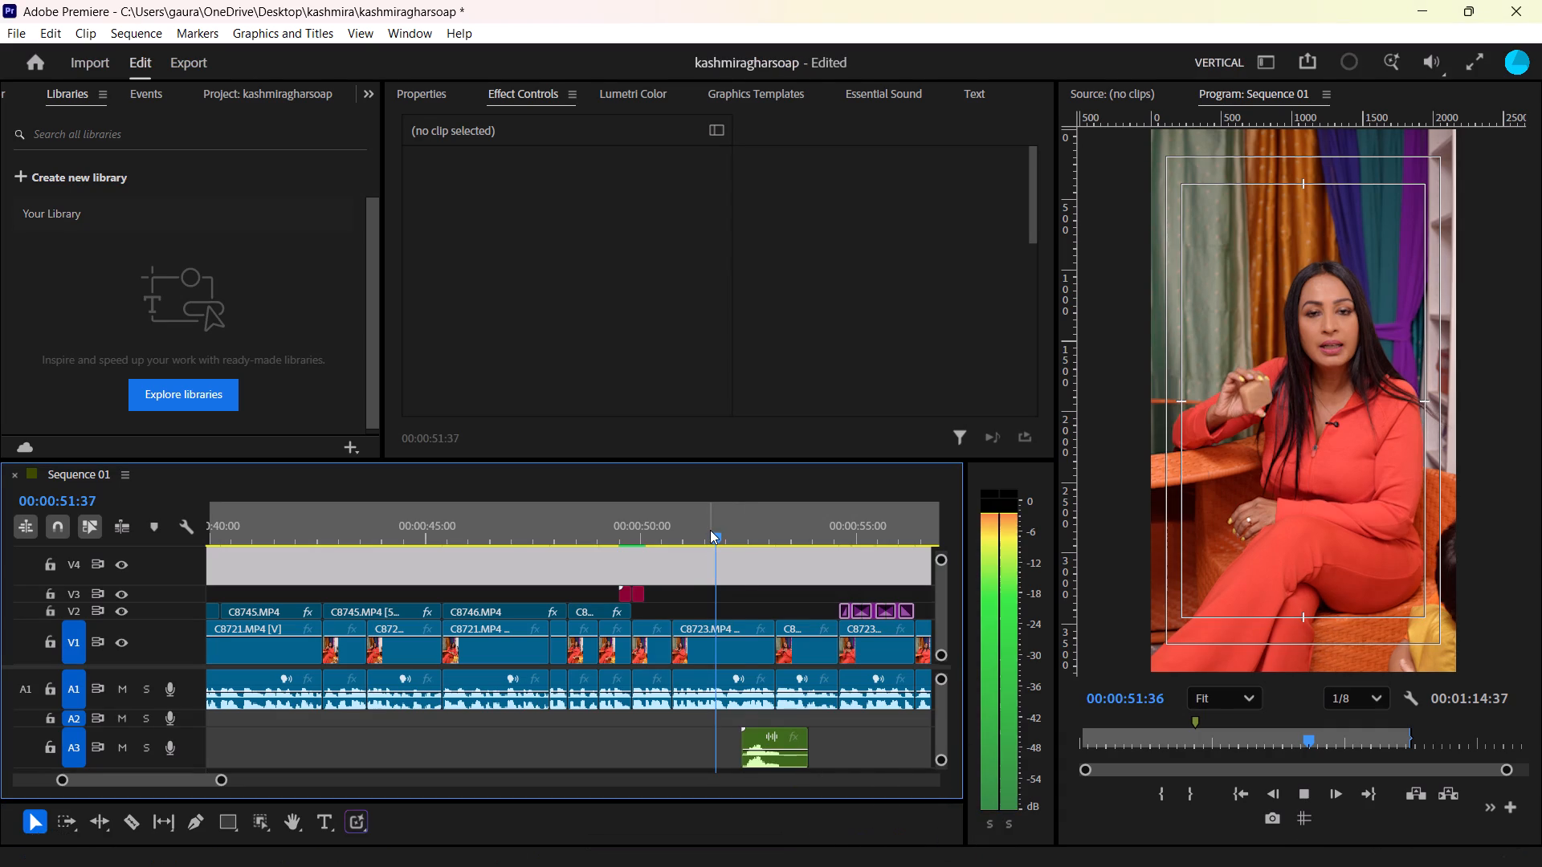
key(space)
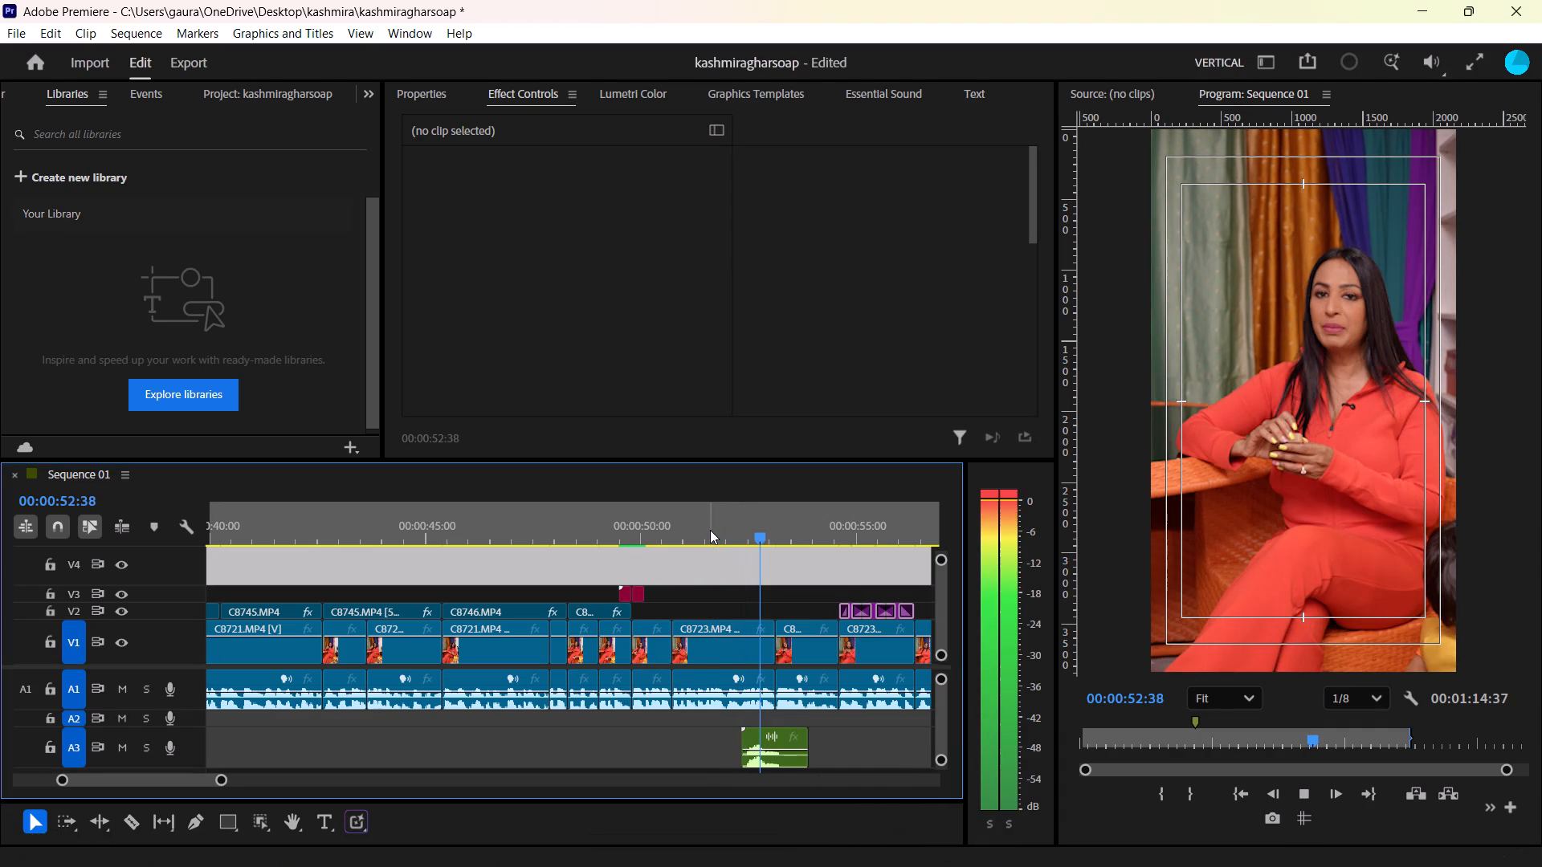
key(space)
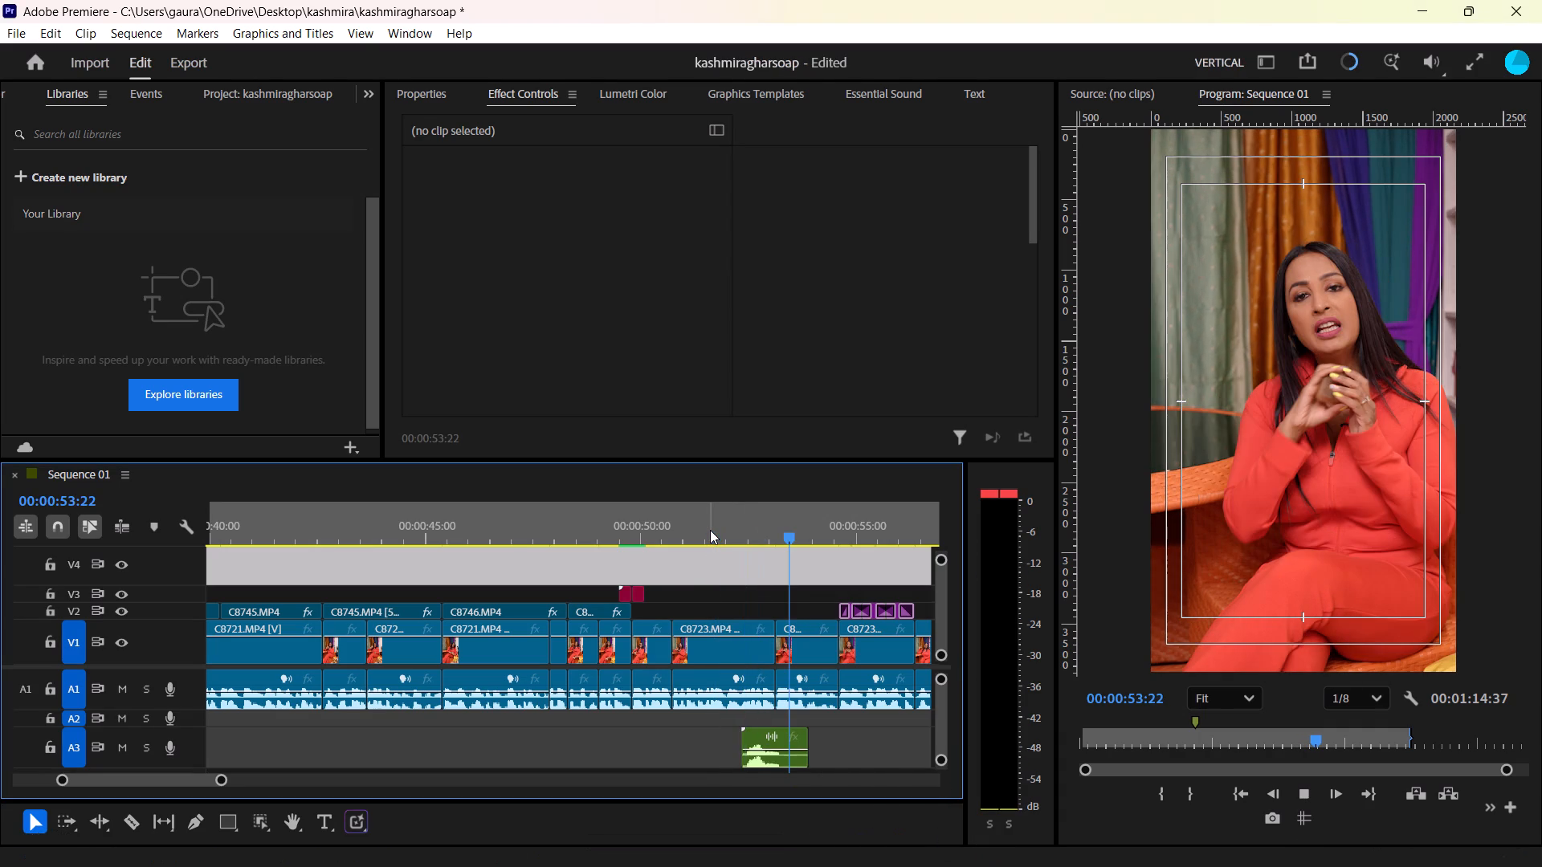
Move the noice-no-click.mp3 clip on A3 so it starts at about 00:00:53:30, and play that passage.
key(space)
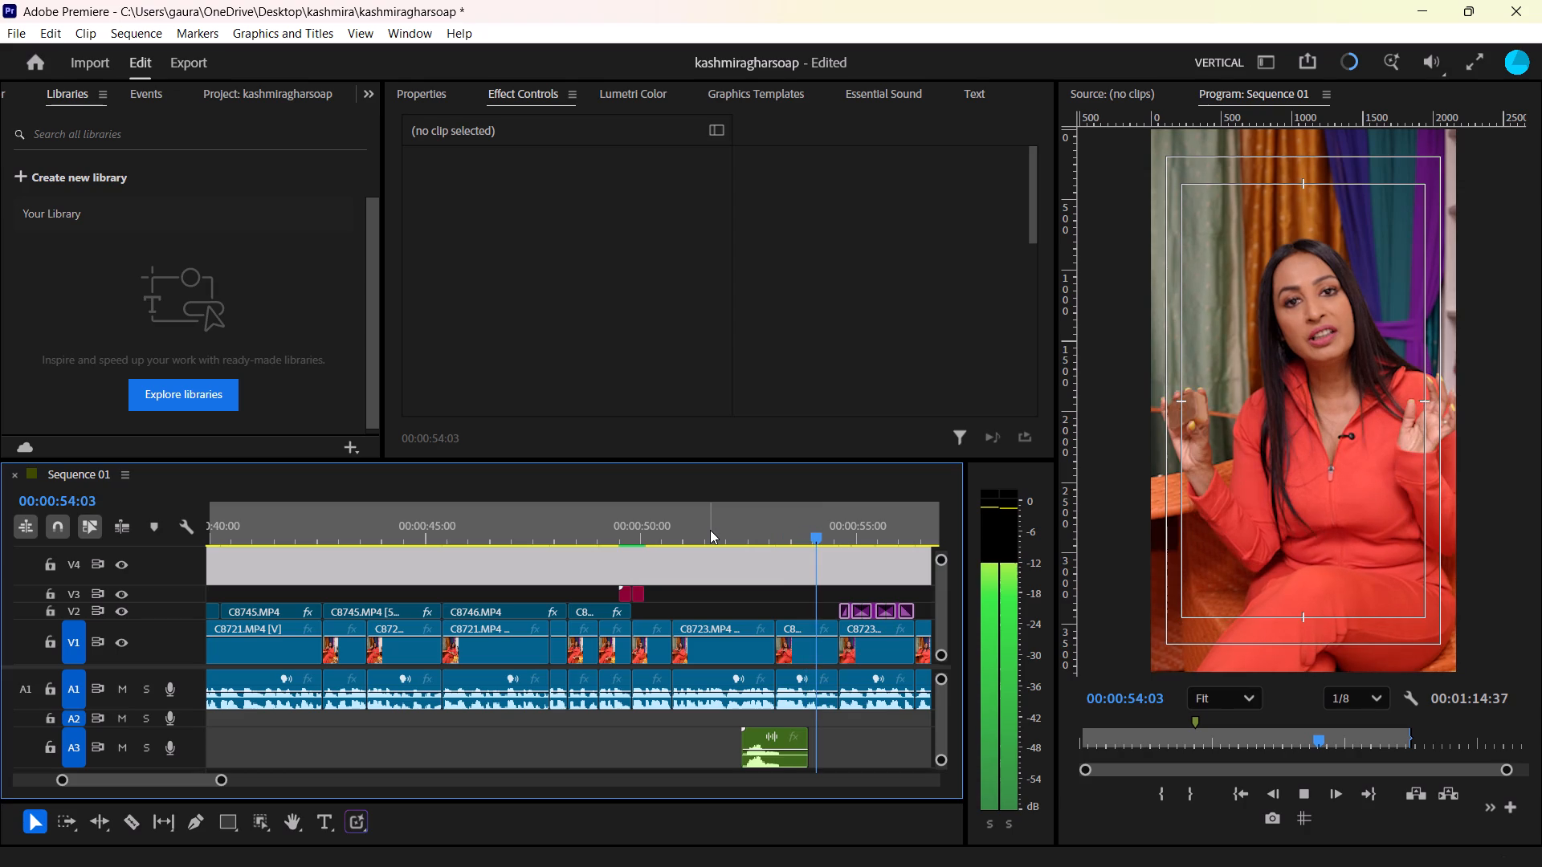
drag(785, 769, 838, 746)
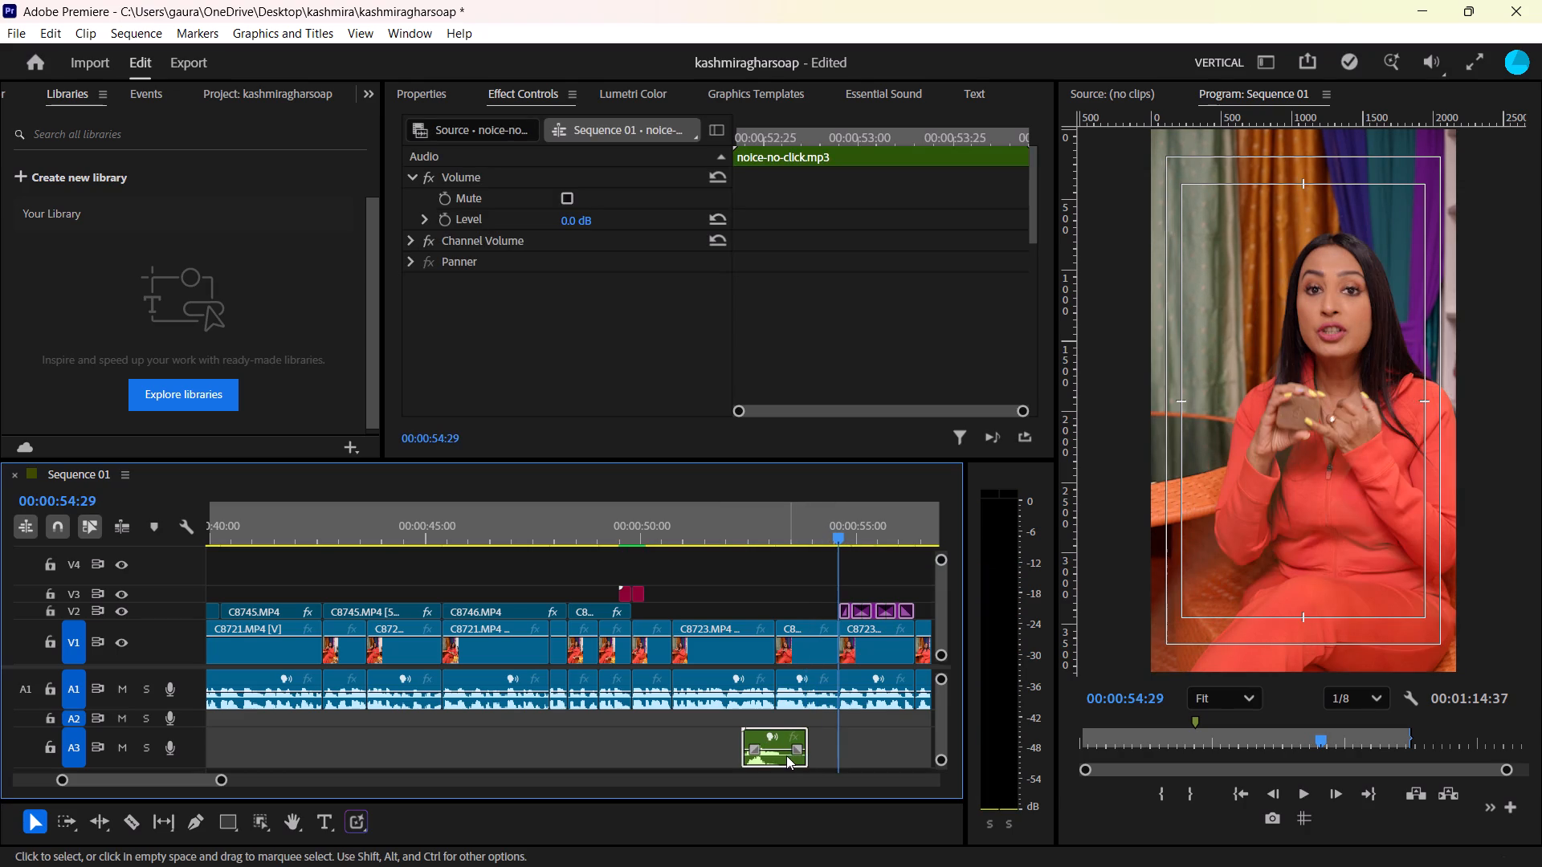
drag(786, 755, 838, 736)
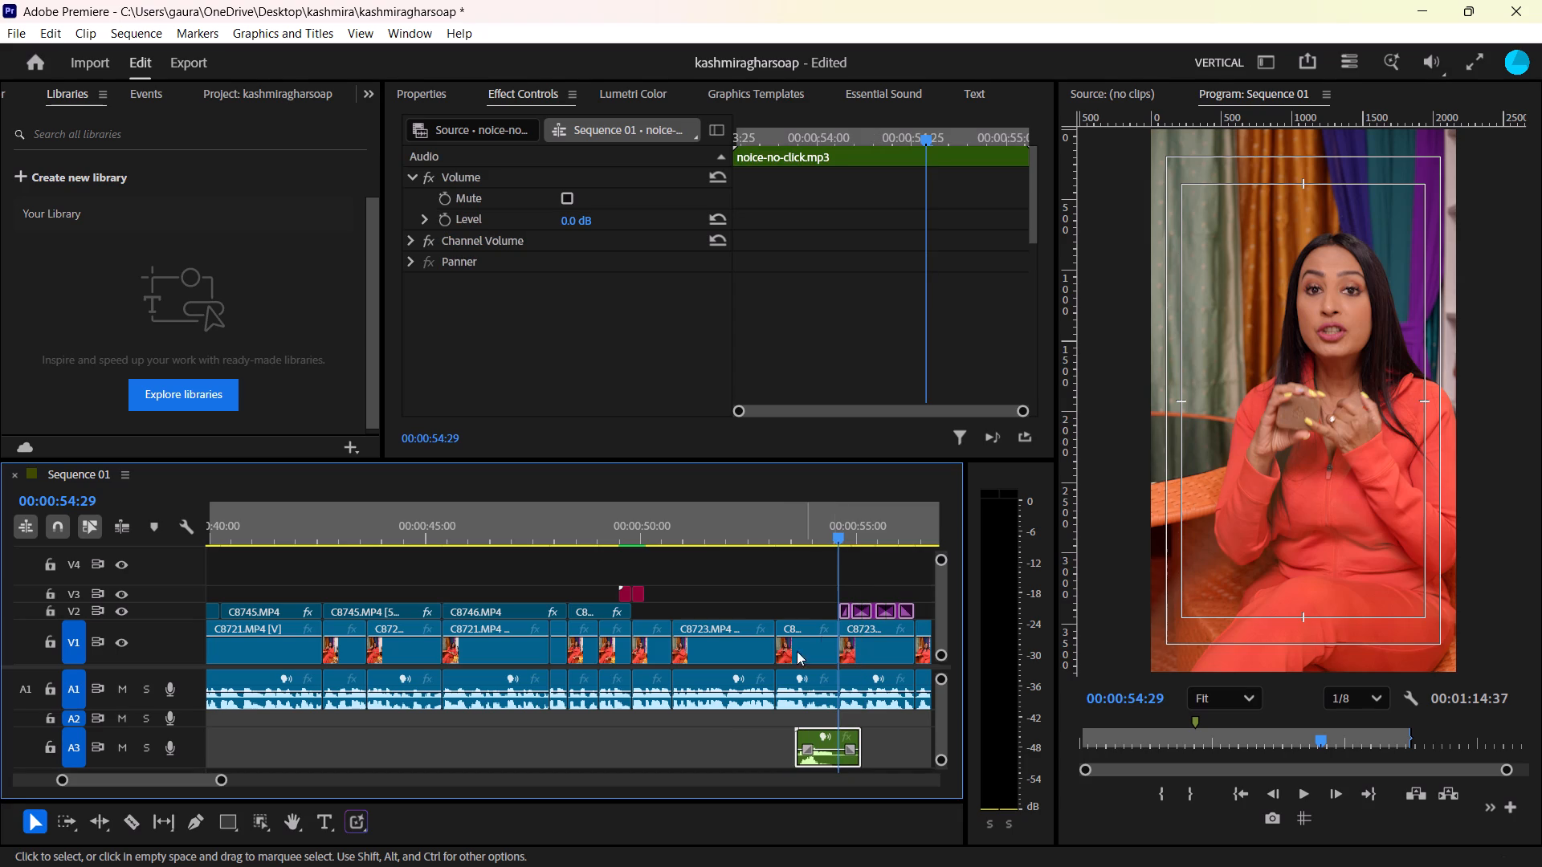
click(781, 547)
click(781, 542)
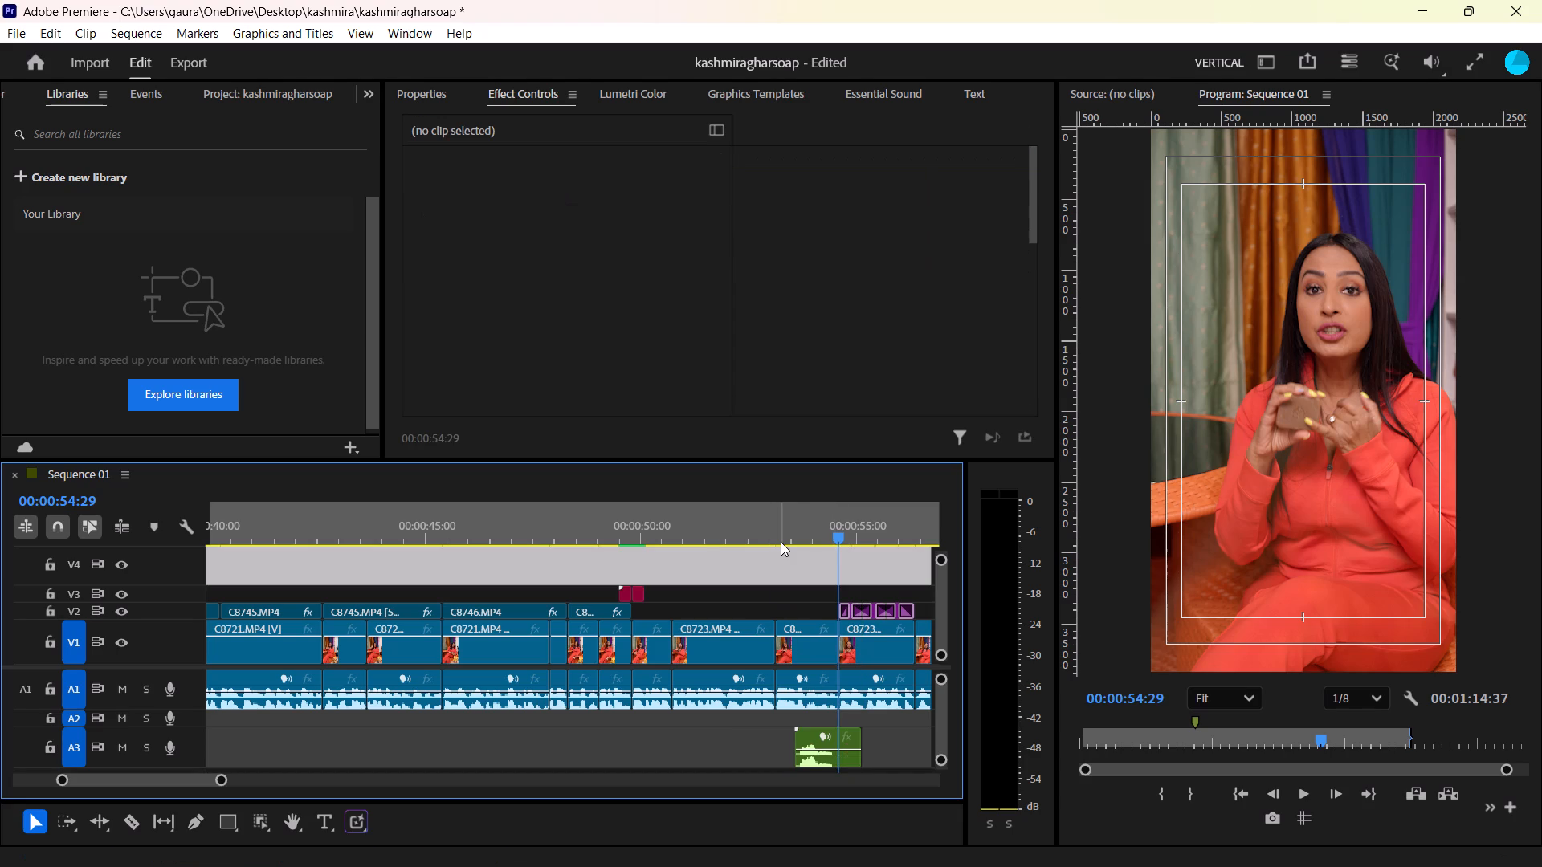
key(space)
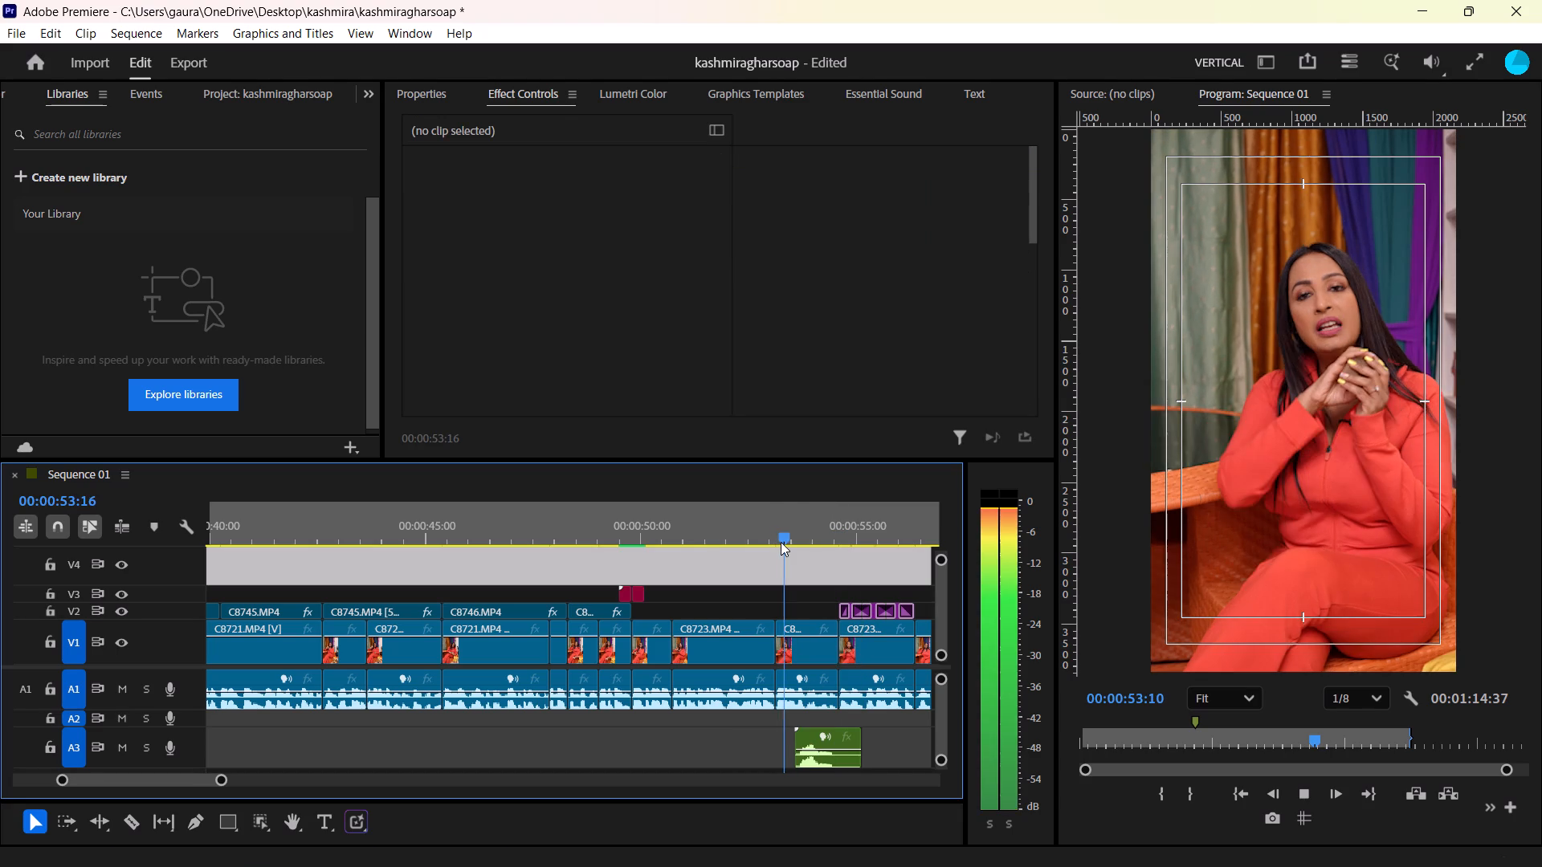
key(space)
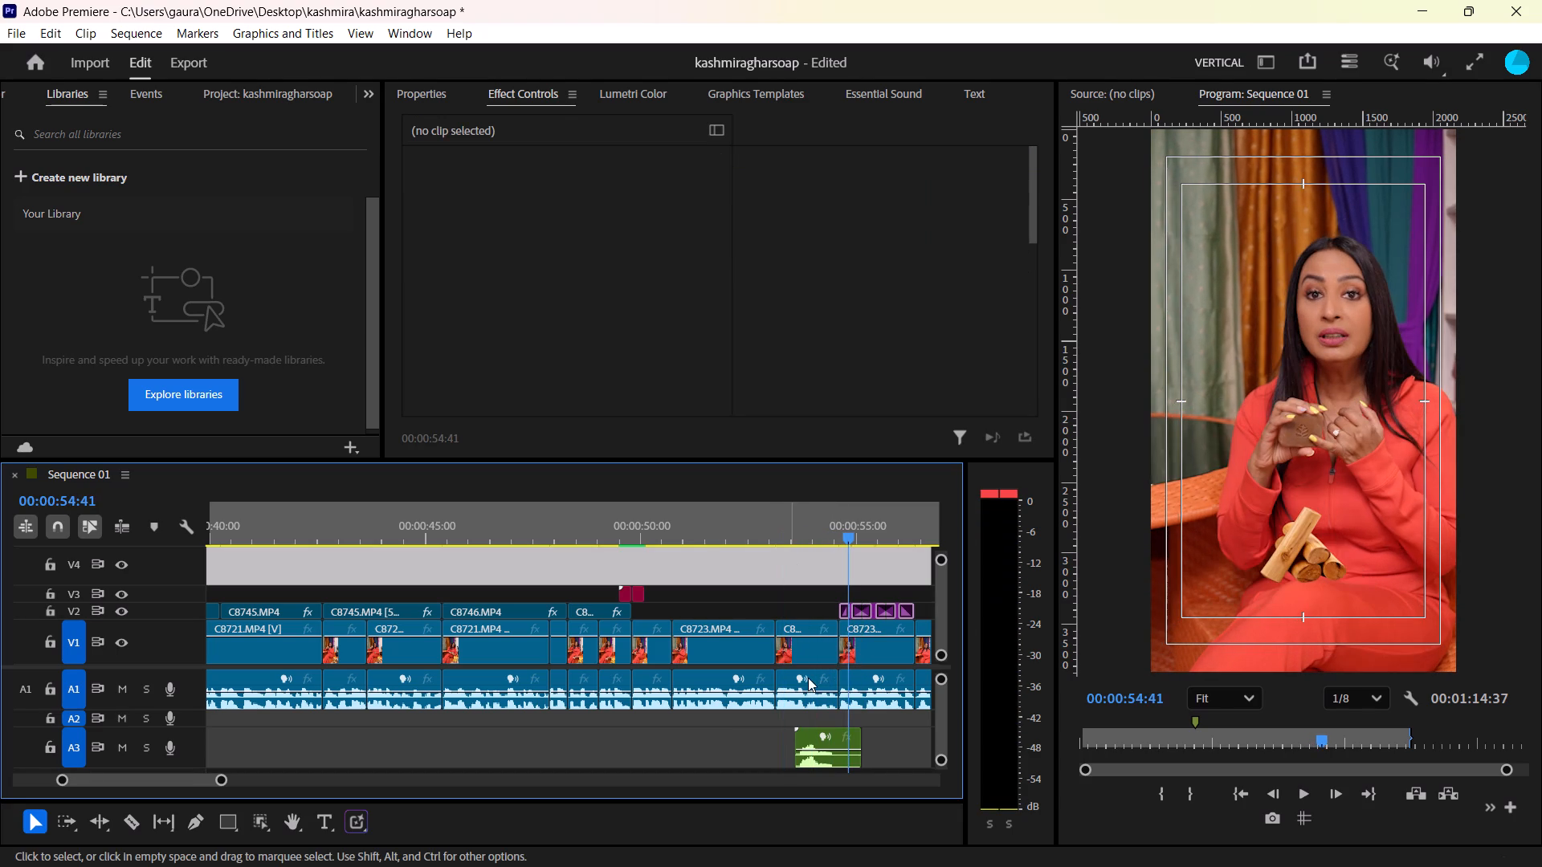
Shift the noice-no-click.mp3 clip slightly later, to about 00:00:53:40, and play it back from 00:00:53:31.
drag(841, 766, 852, 757)
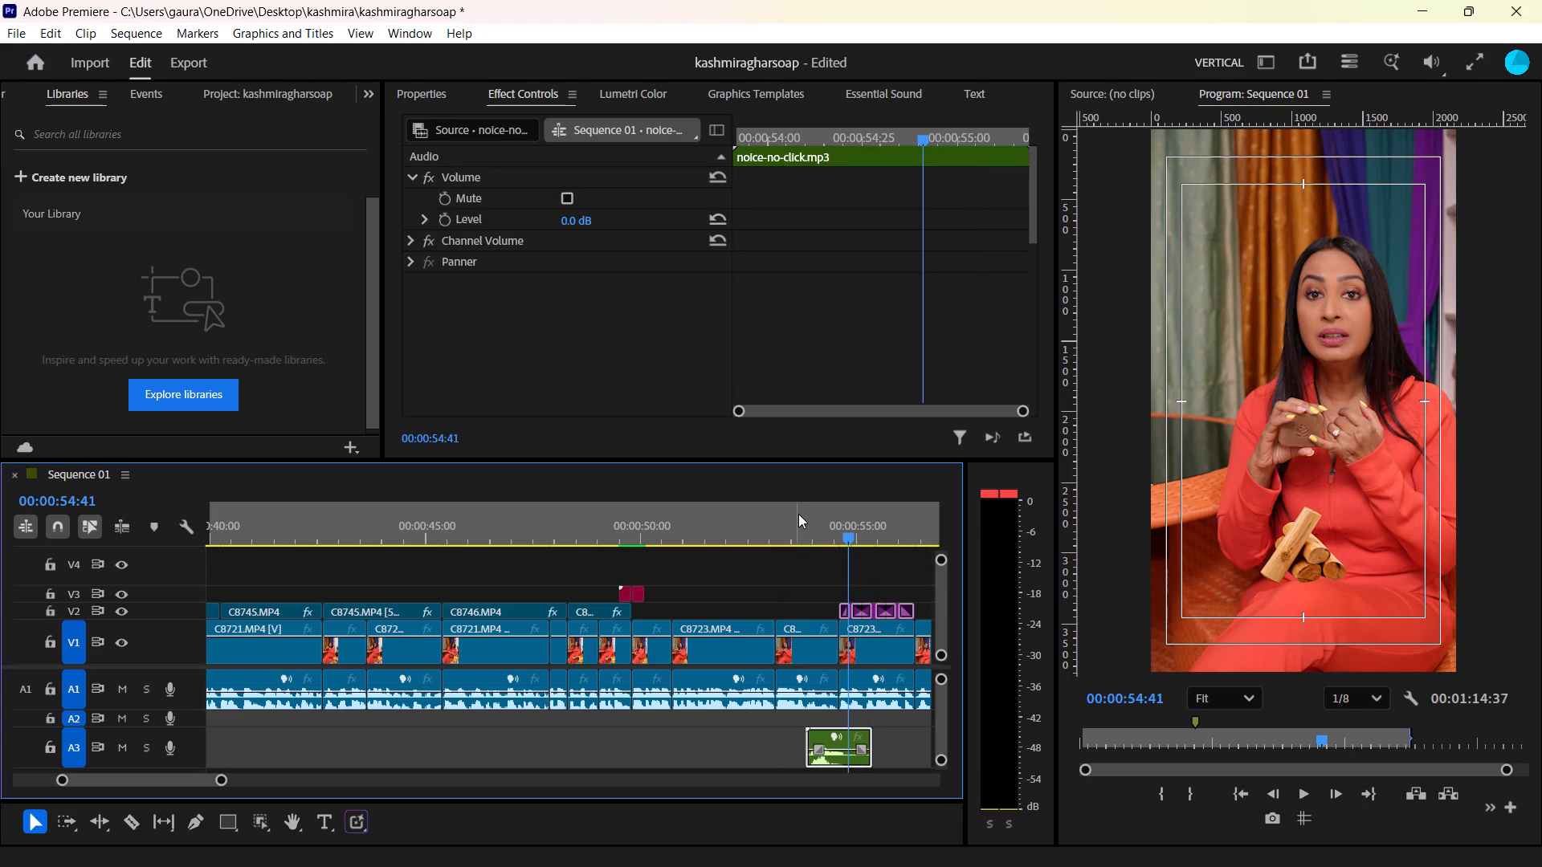
click(799, 514)
key(space)
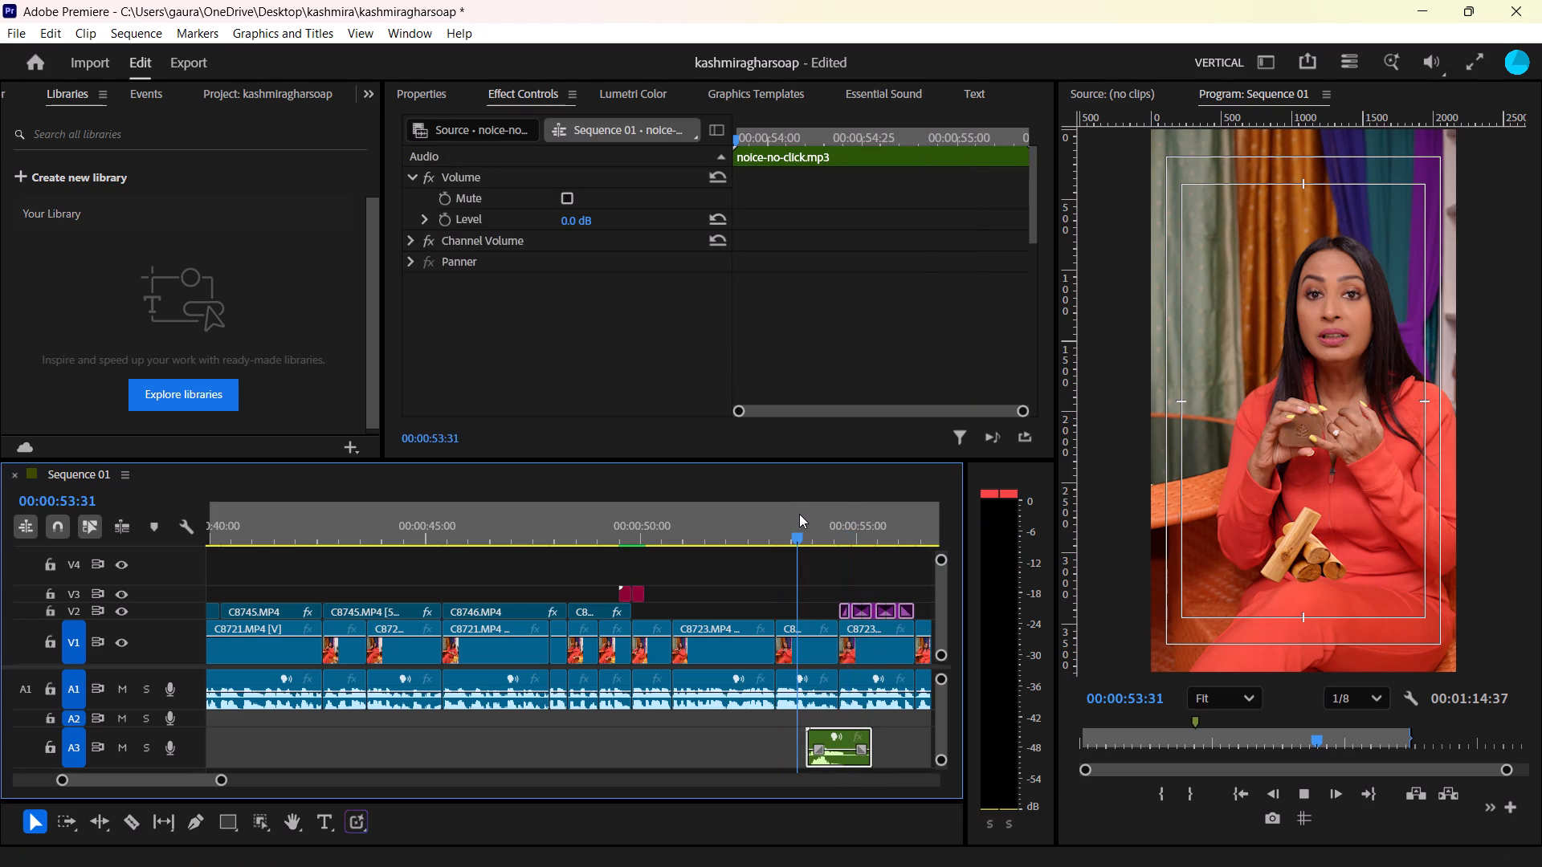
key(space)
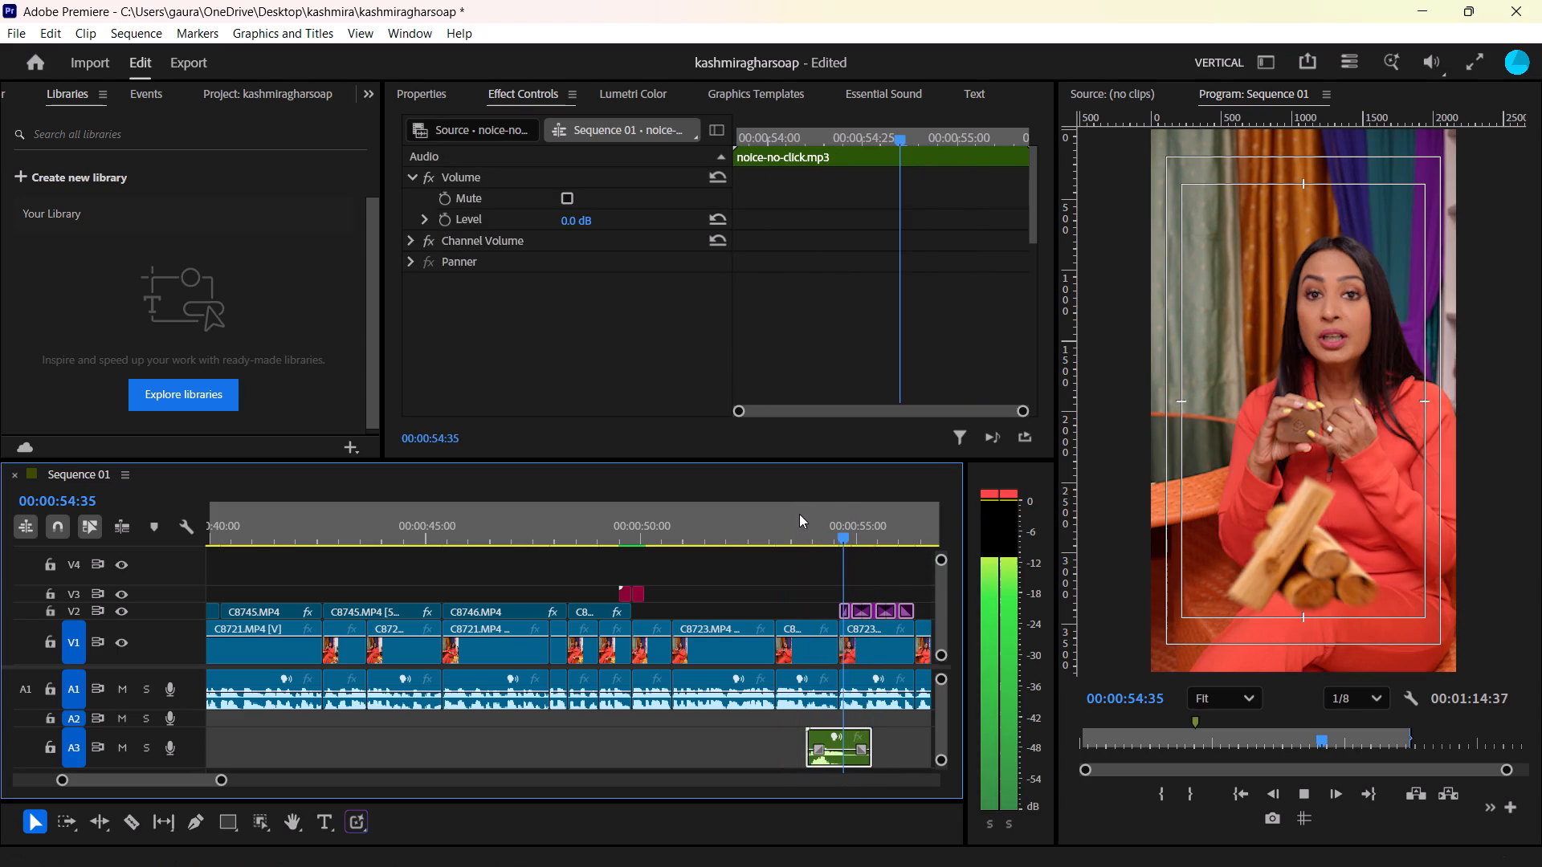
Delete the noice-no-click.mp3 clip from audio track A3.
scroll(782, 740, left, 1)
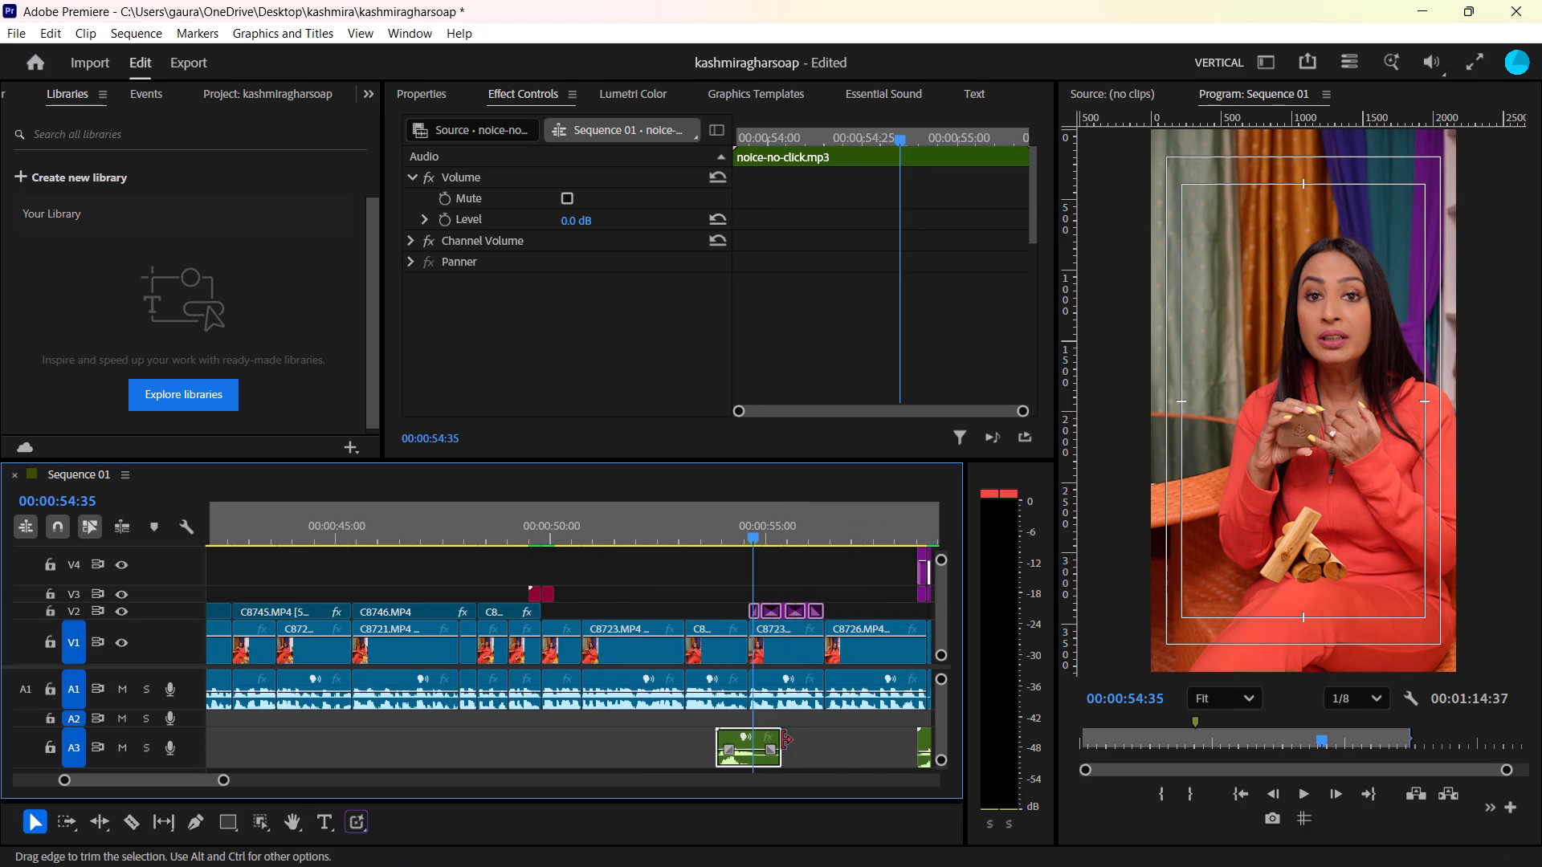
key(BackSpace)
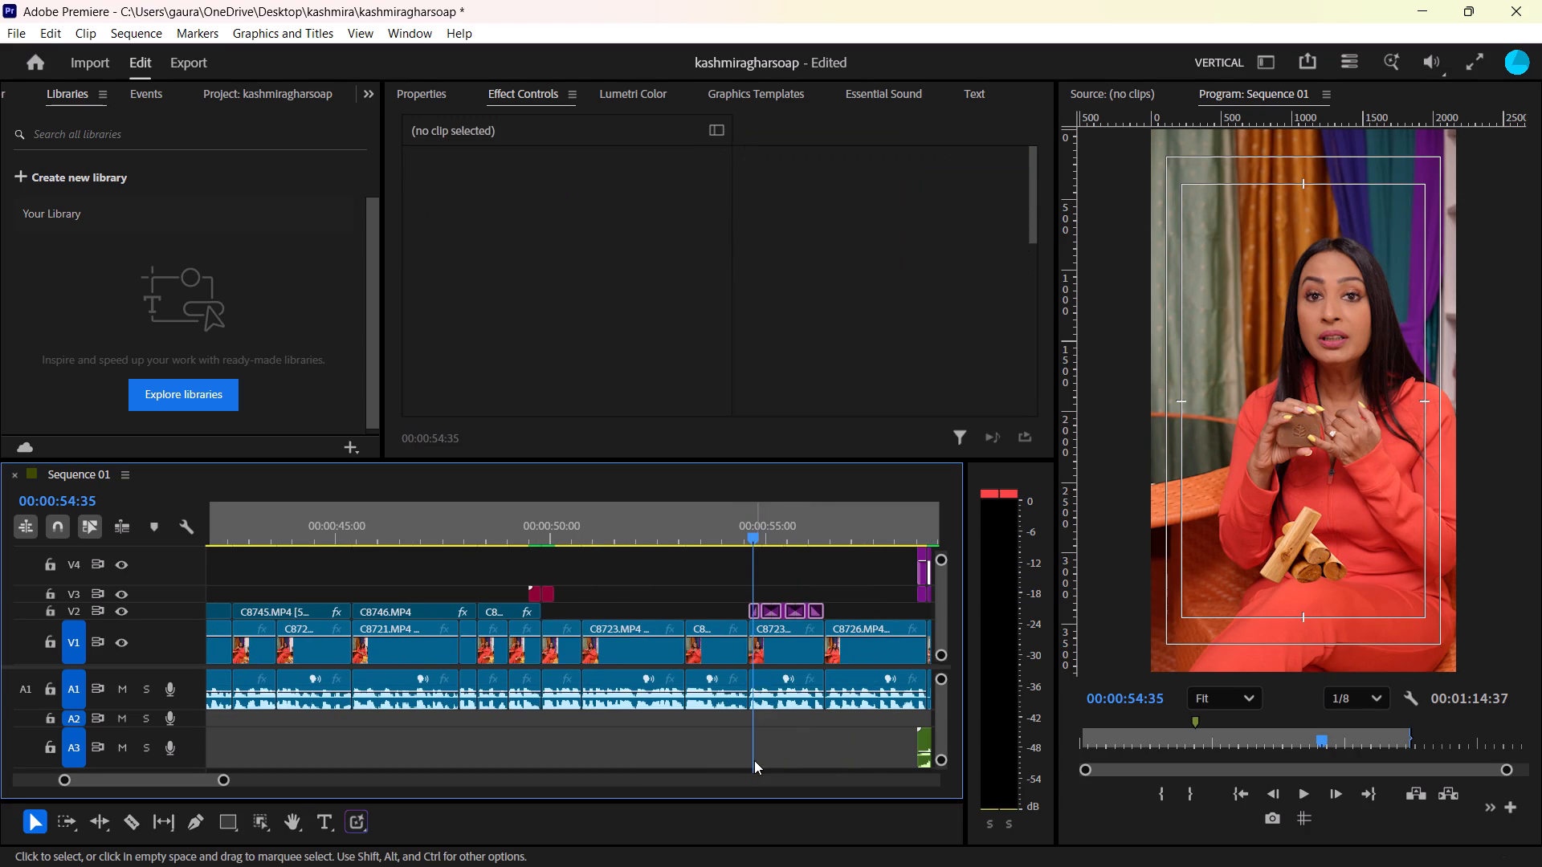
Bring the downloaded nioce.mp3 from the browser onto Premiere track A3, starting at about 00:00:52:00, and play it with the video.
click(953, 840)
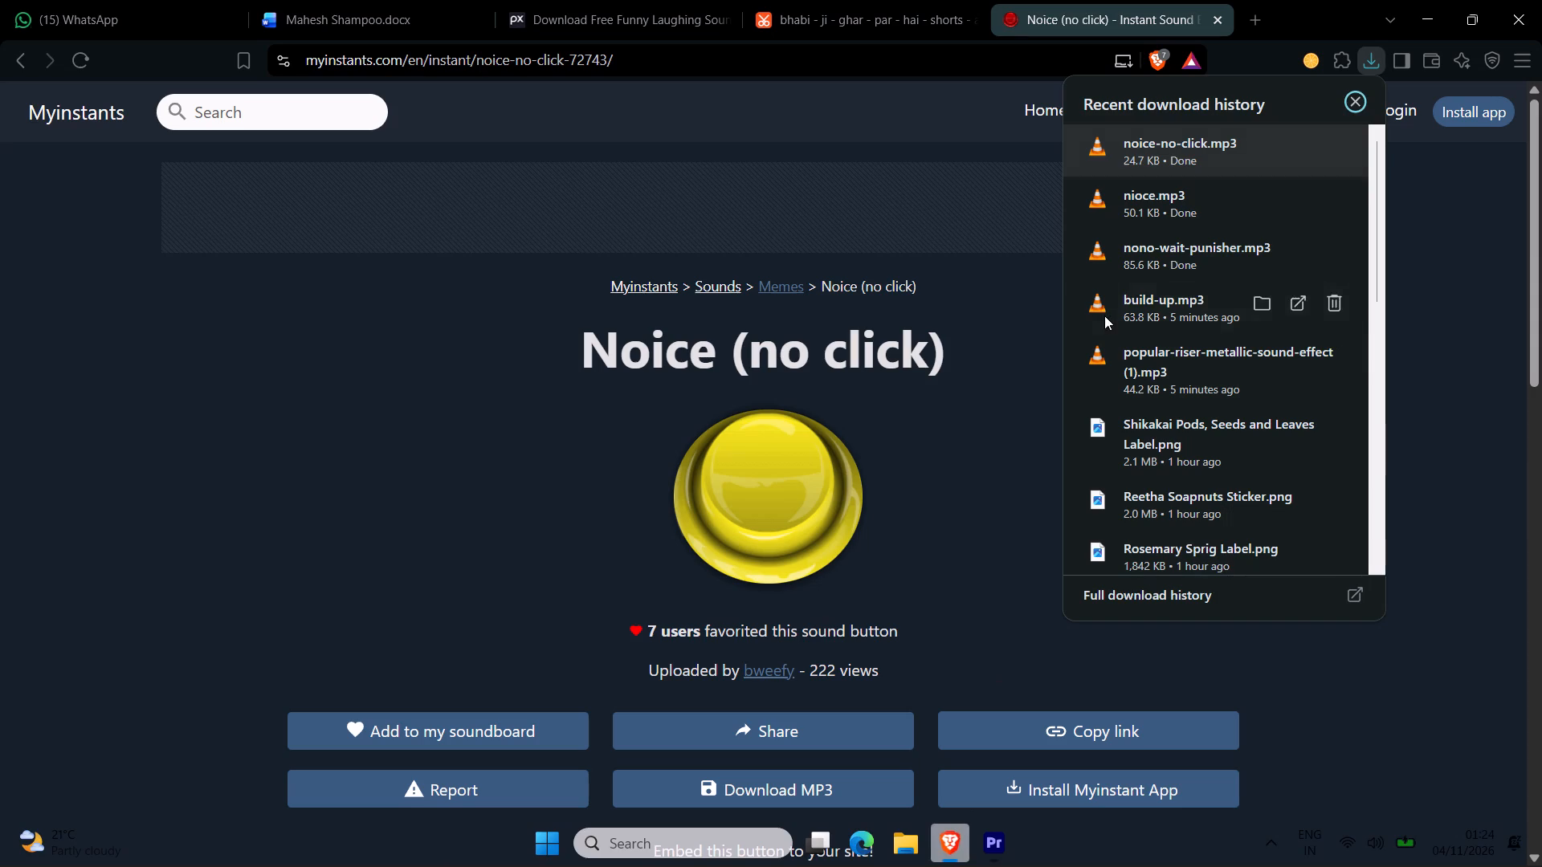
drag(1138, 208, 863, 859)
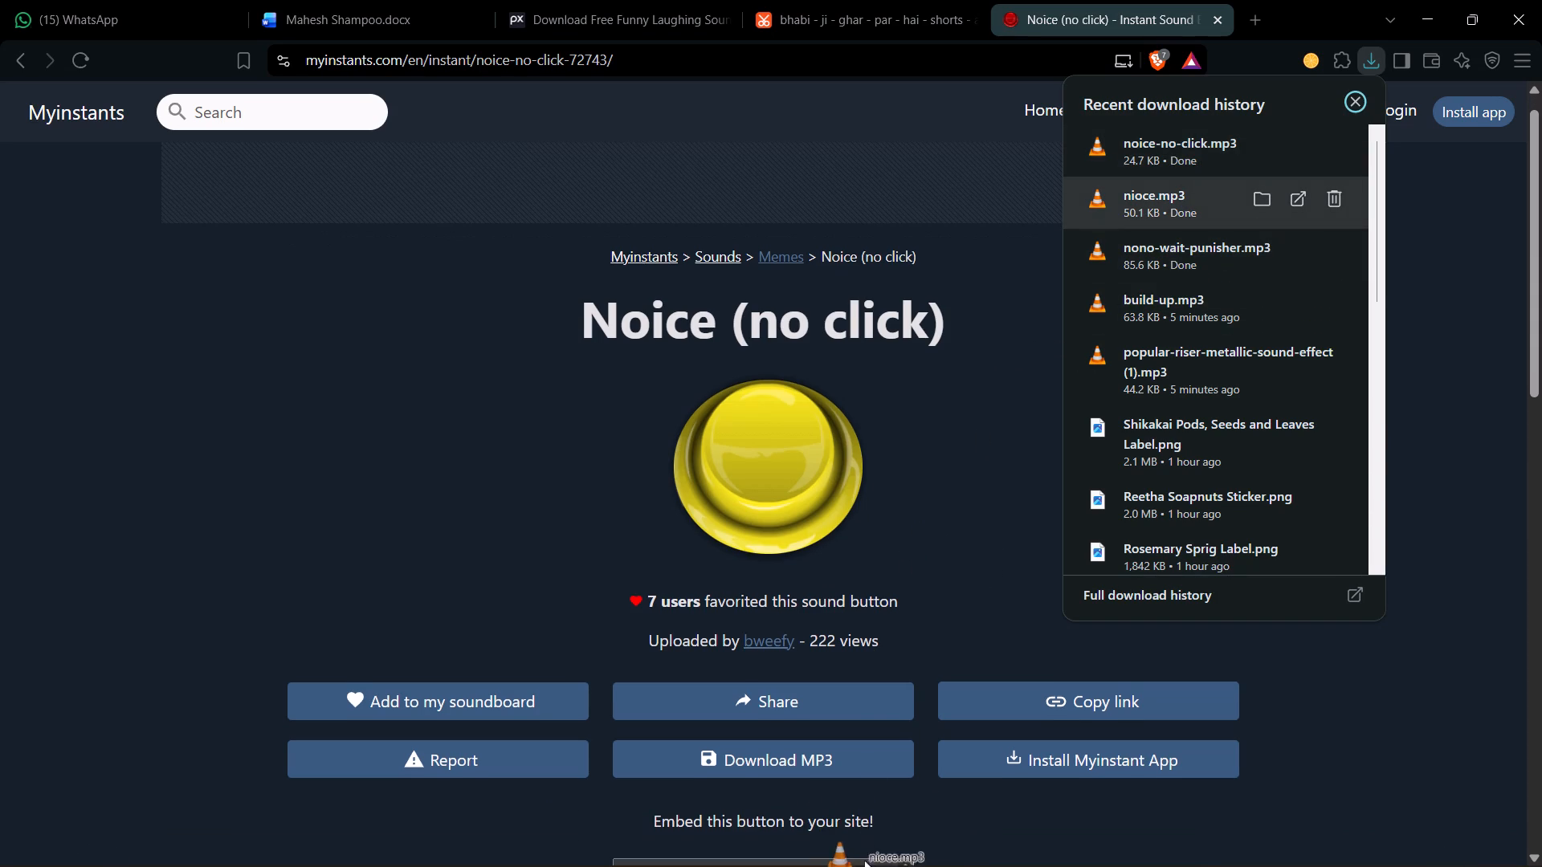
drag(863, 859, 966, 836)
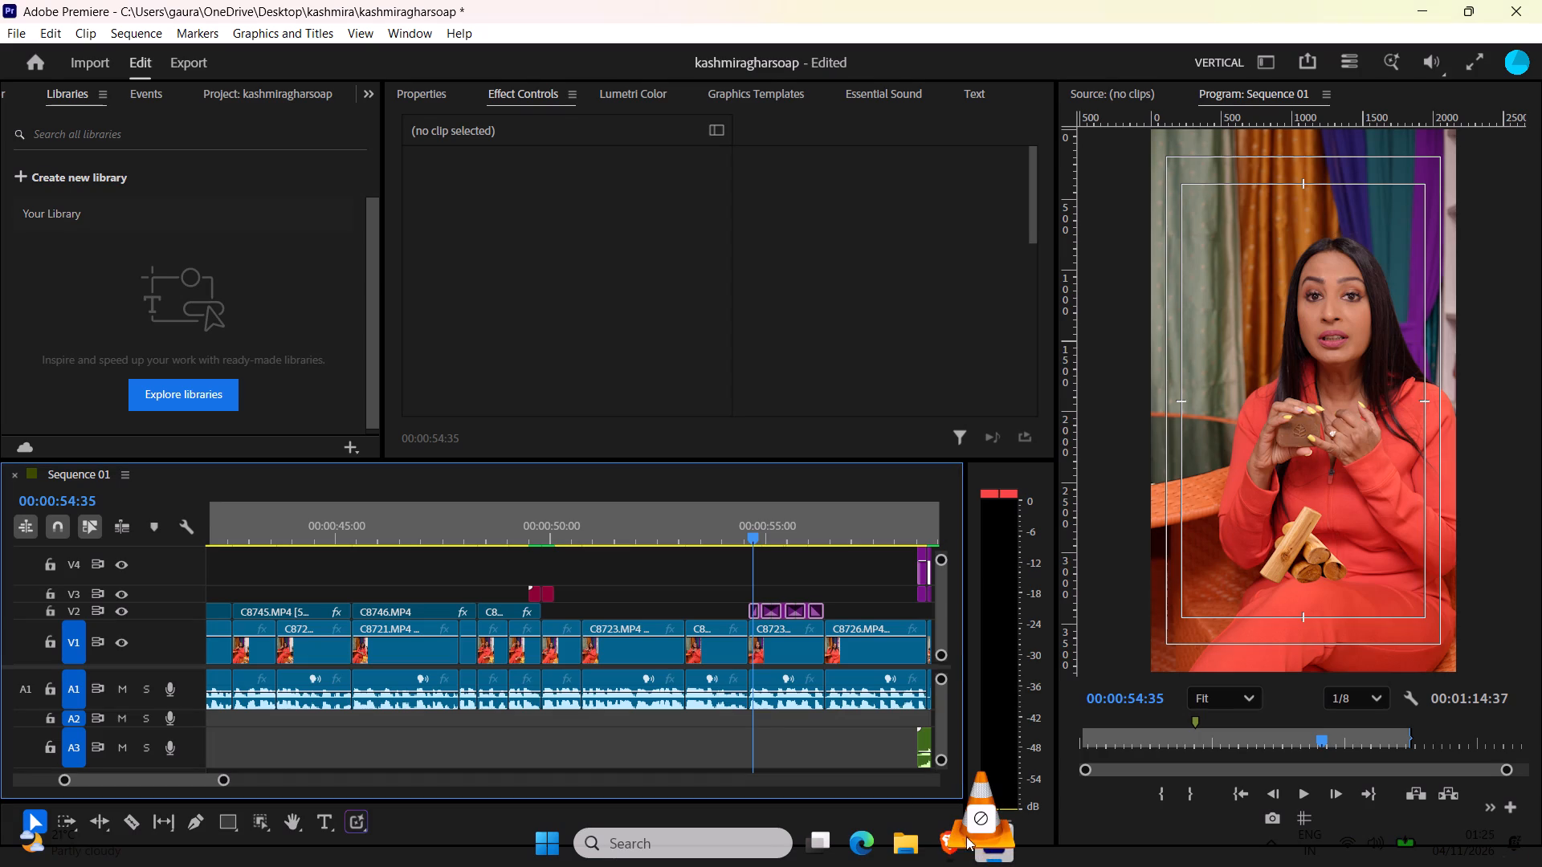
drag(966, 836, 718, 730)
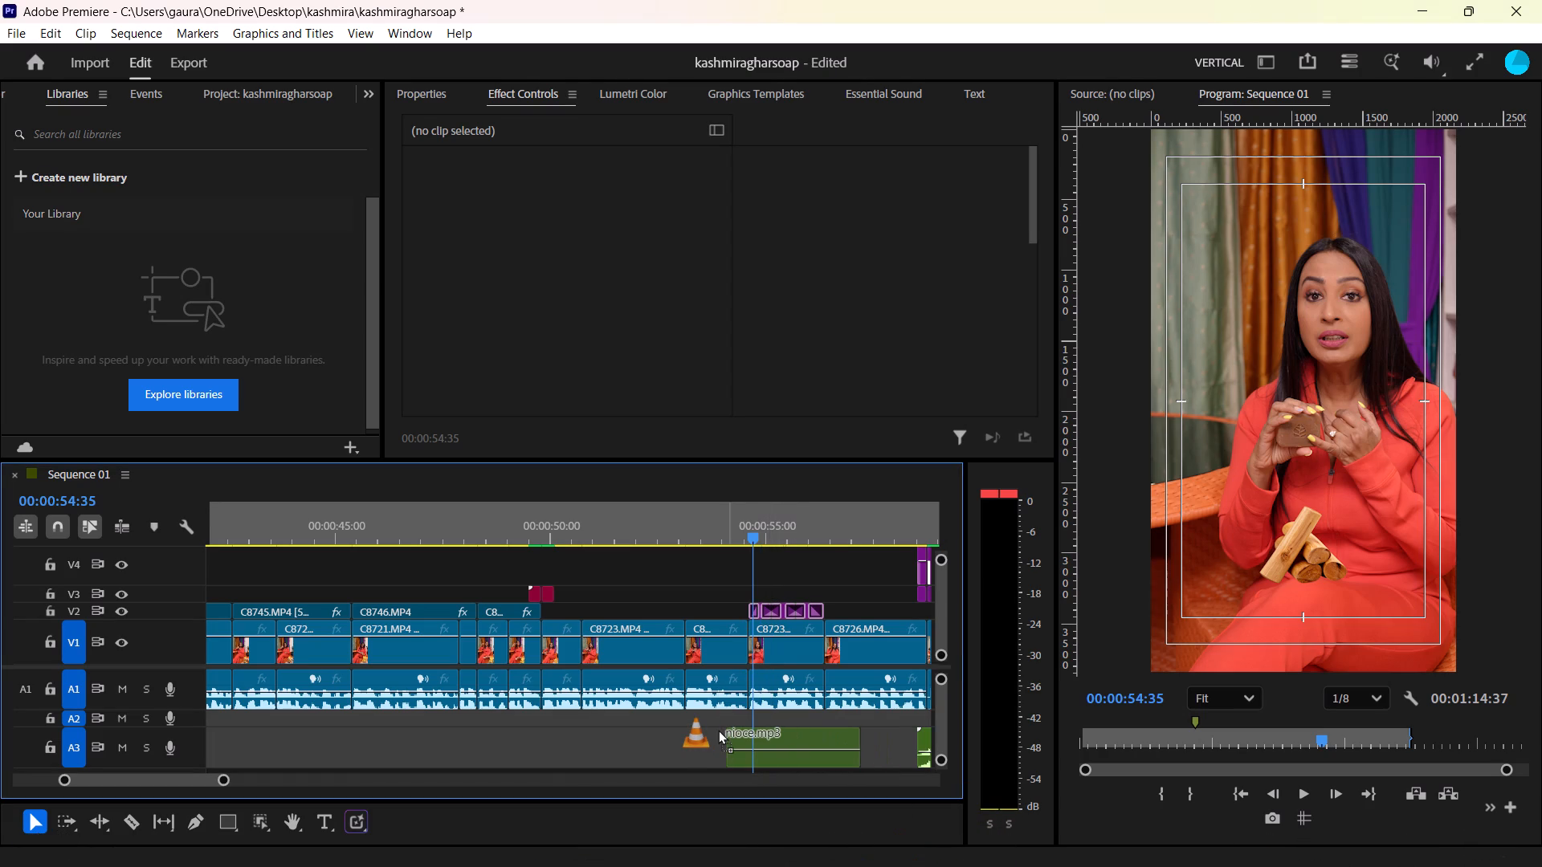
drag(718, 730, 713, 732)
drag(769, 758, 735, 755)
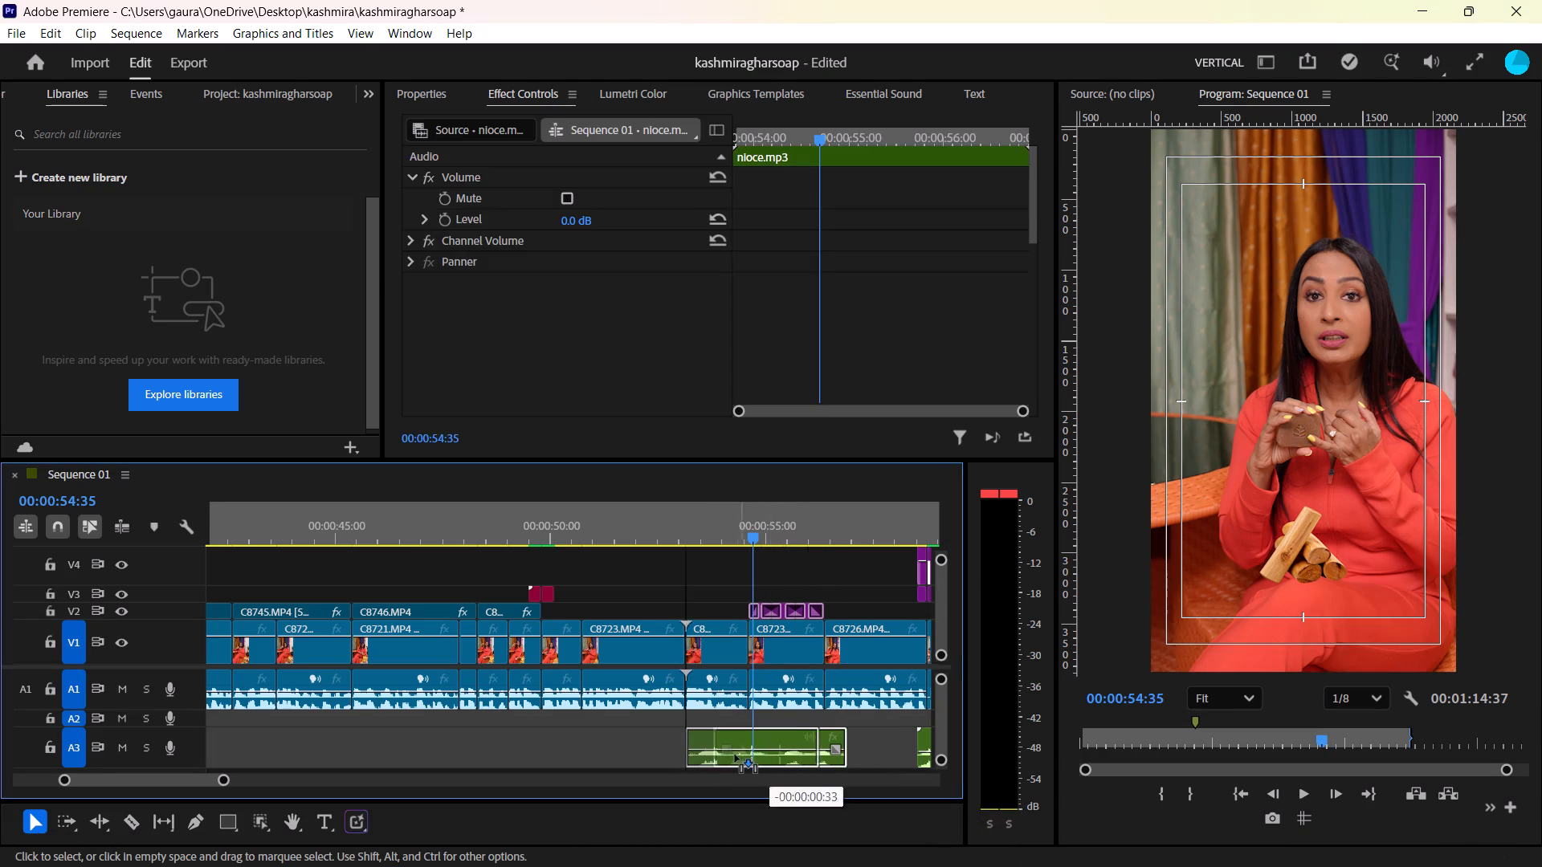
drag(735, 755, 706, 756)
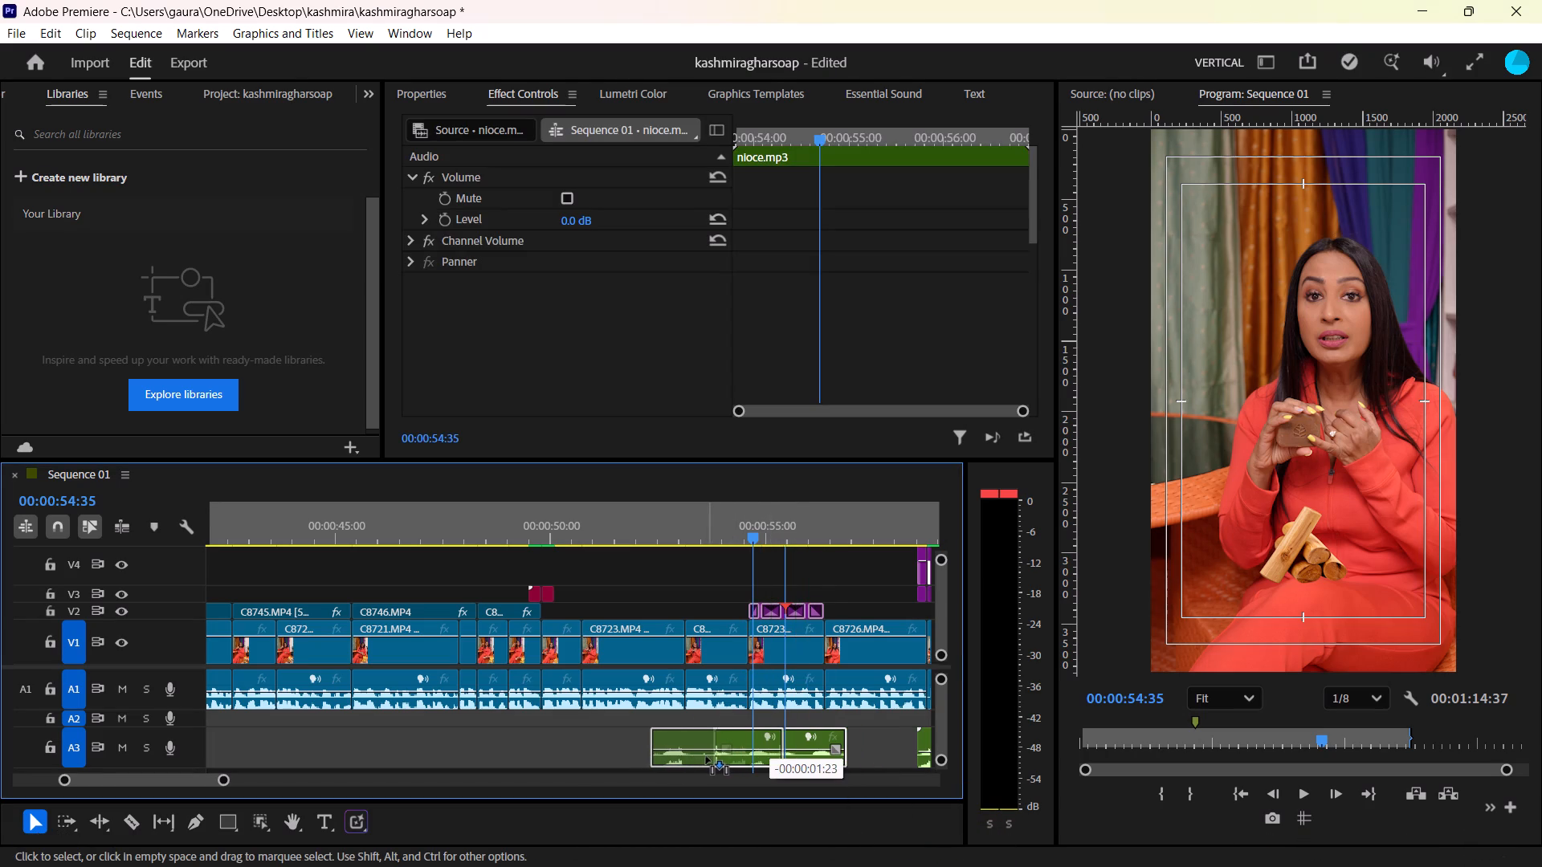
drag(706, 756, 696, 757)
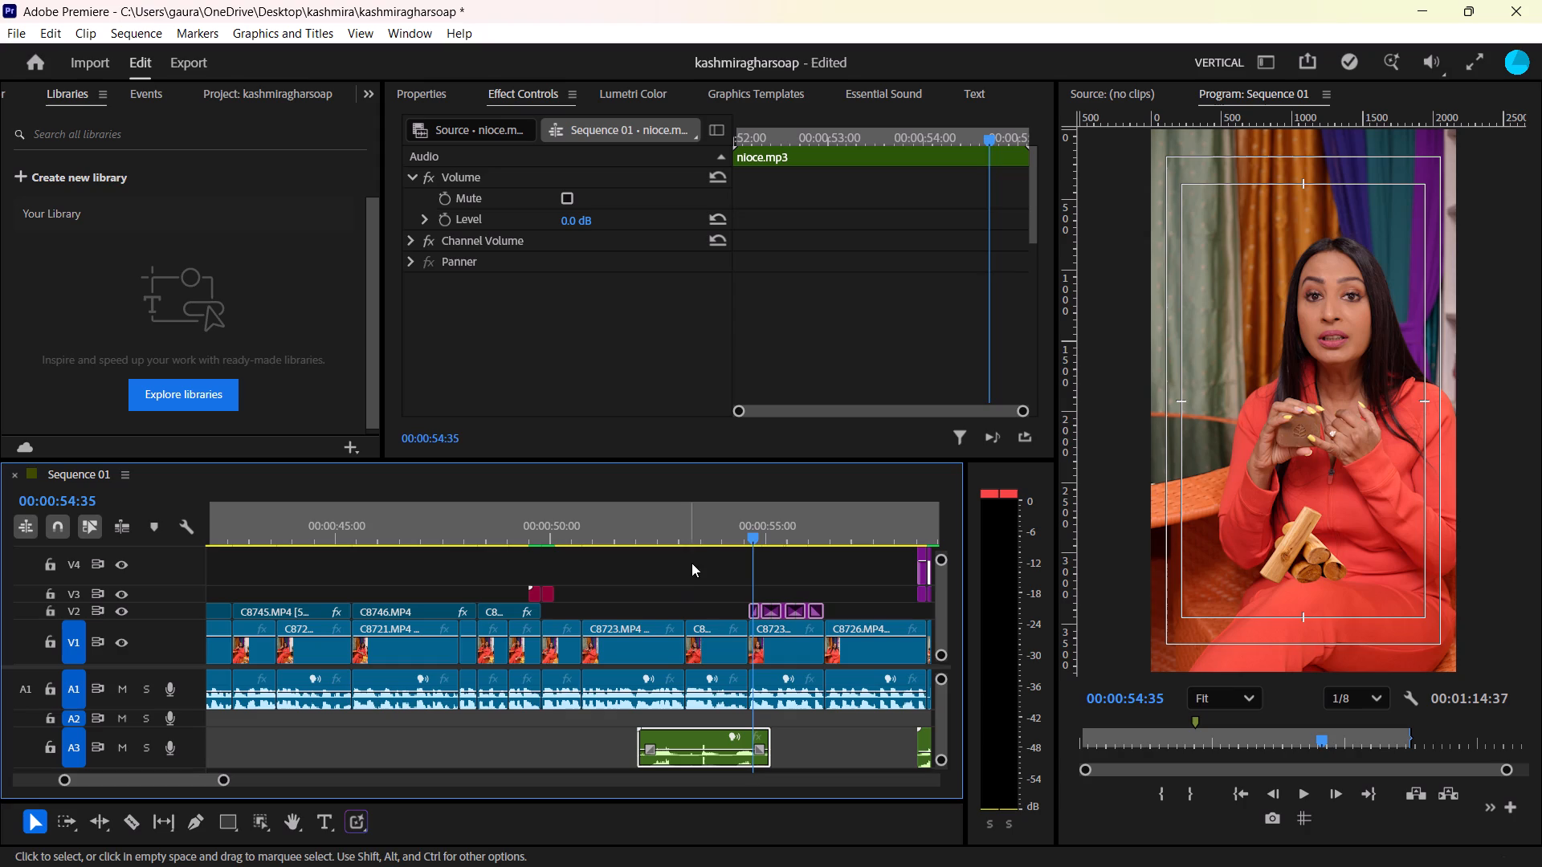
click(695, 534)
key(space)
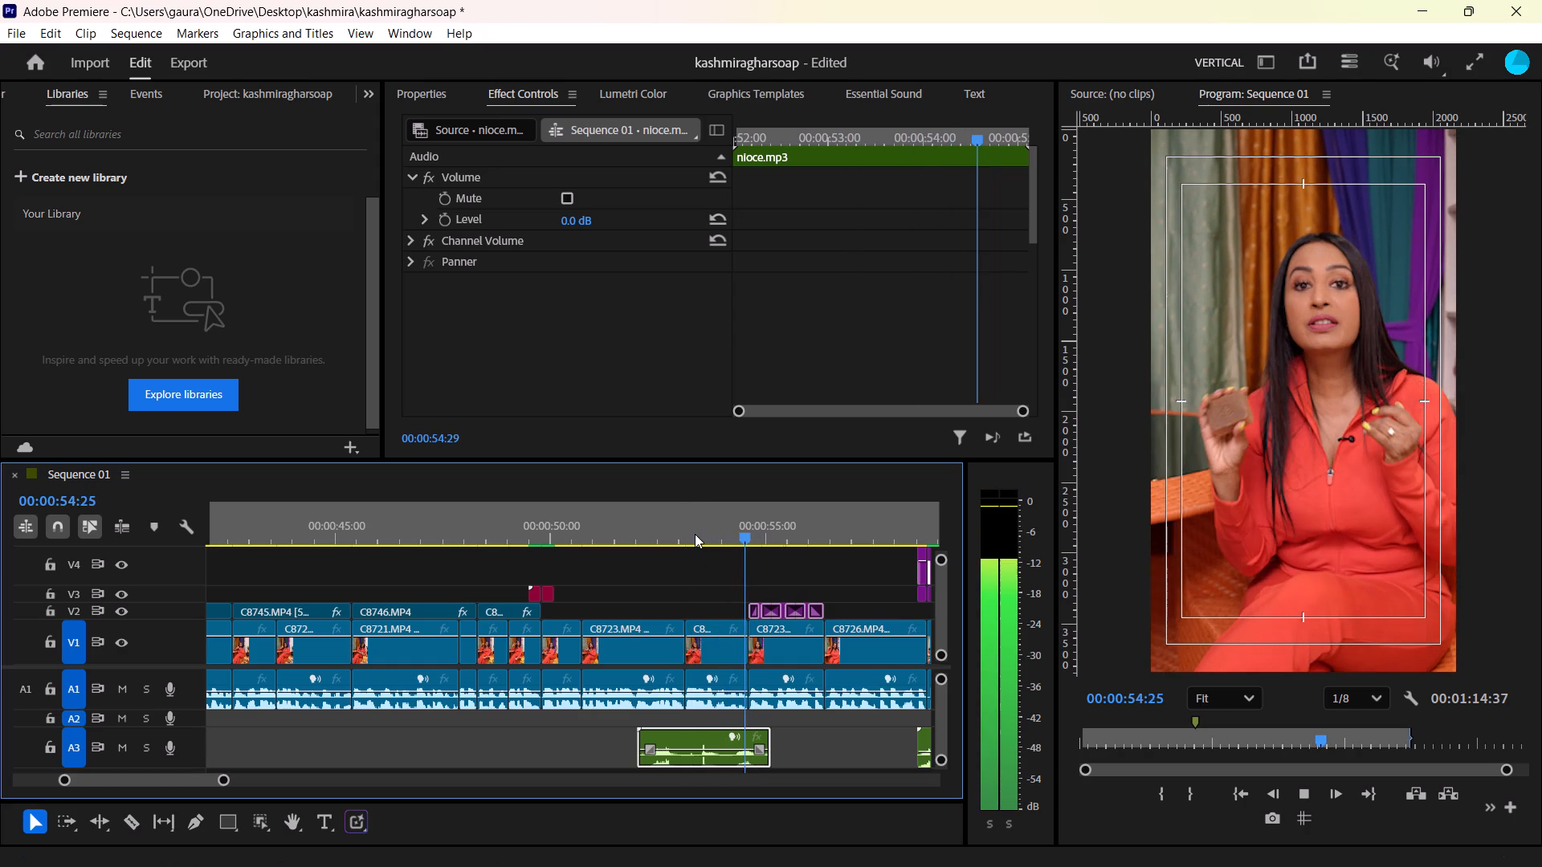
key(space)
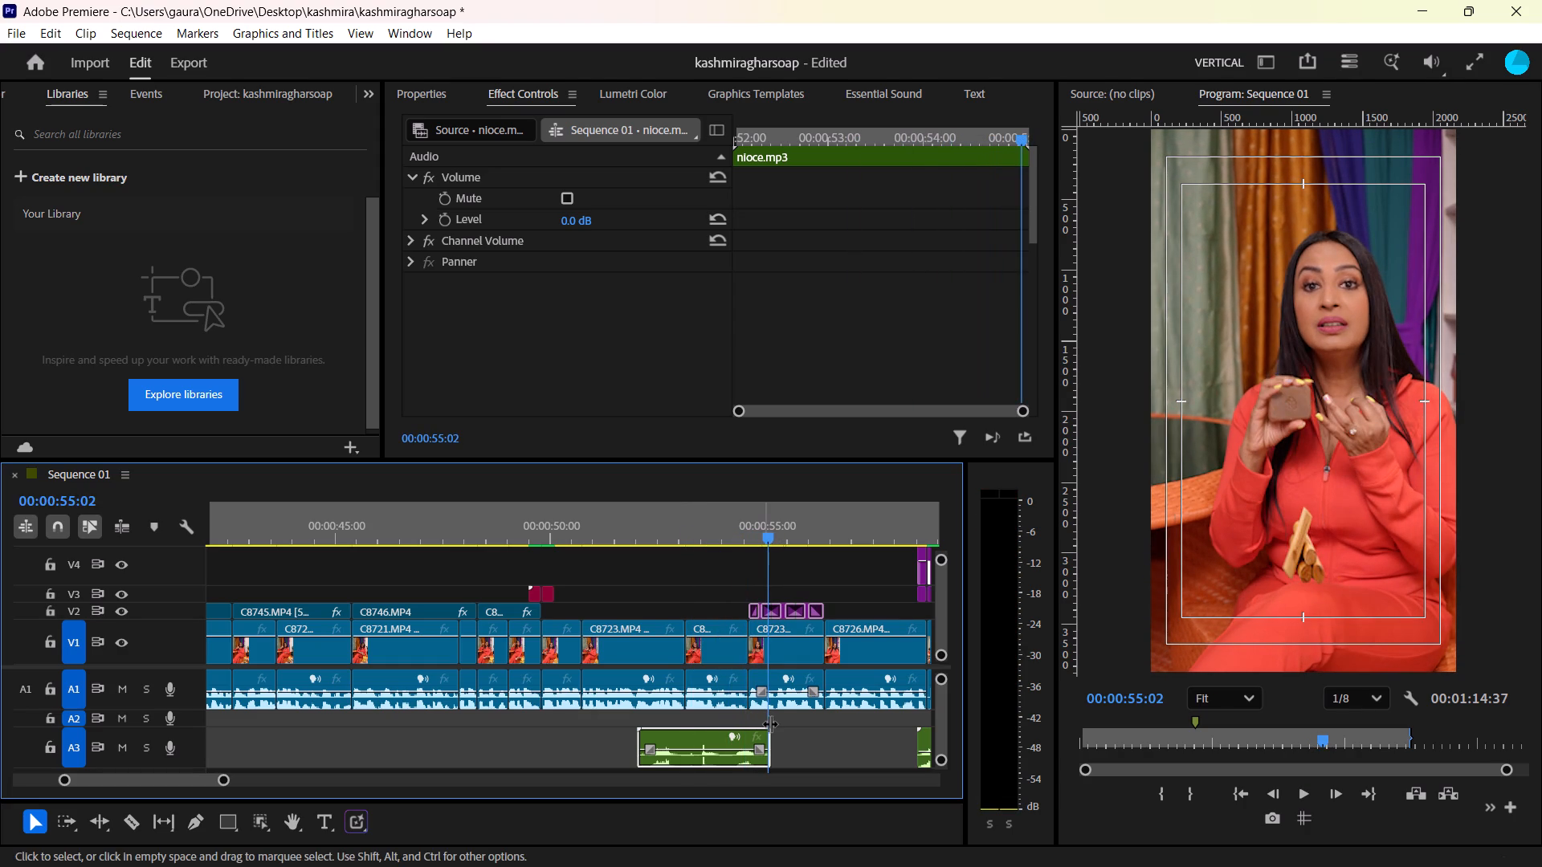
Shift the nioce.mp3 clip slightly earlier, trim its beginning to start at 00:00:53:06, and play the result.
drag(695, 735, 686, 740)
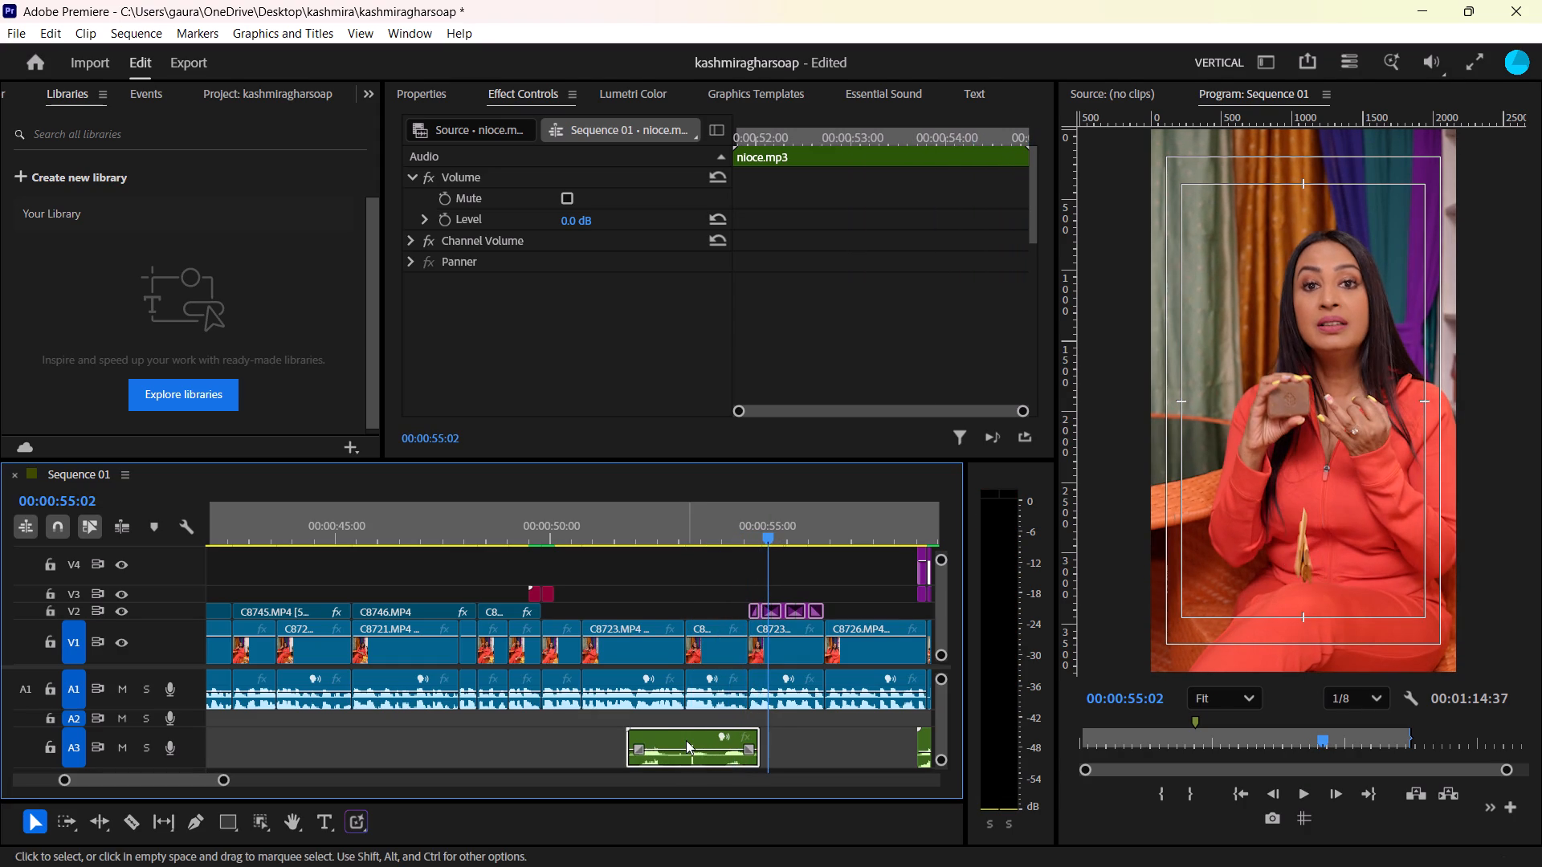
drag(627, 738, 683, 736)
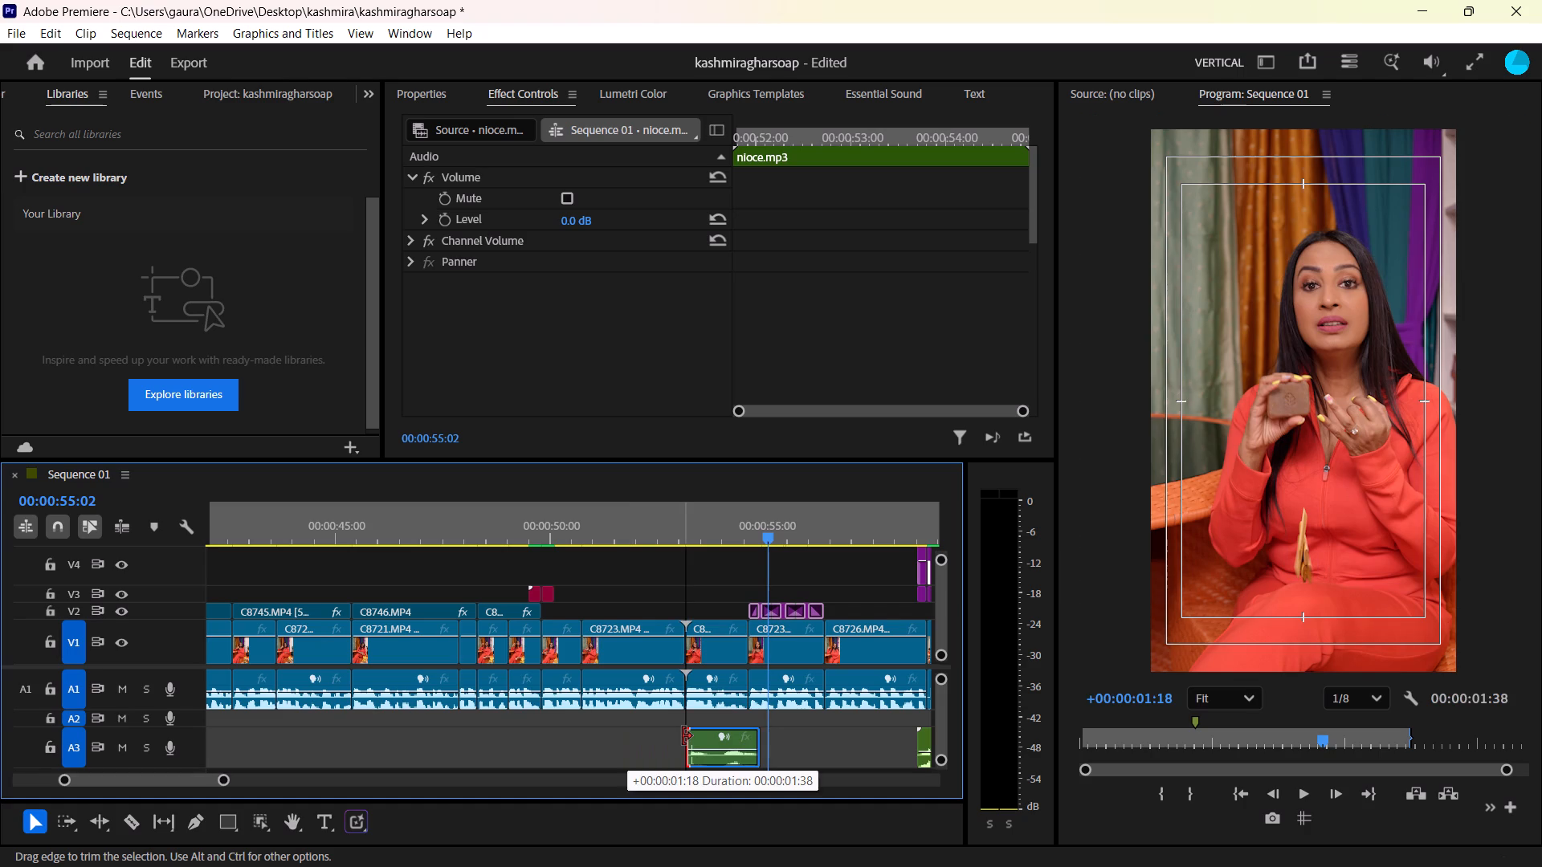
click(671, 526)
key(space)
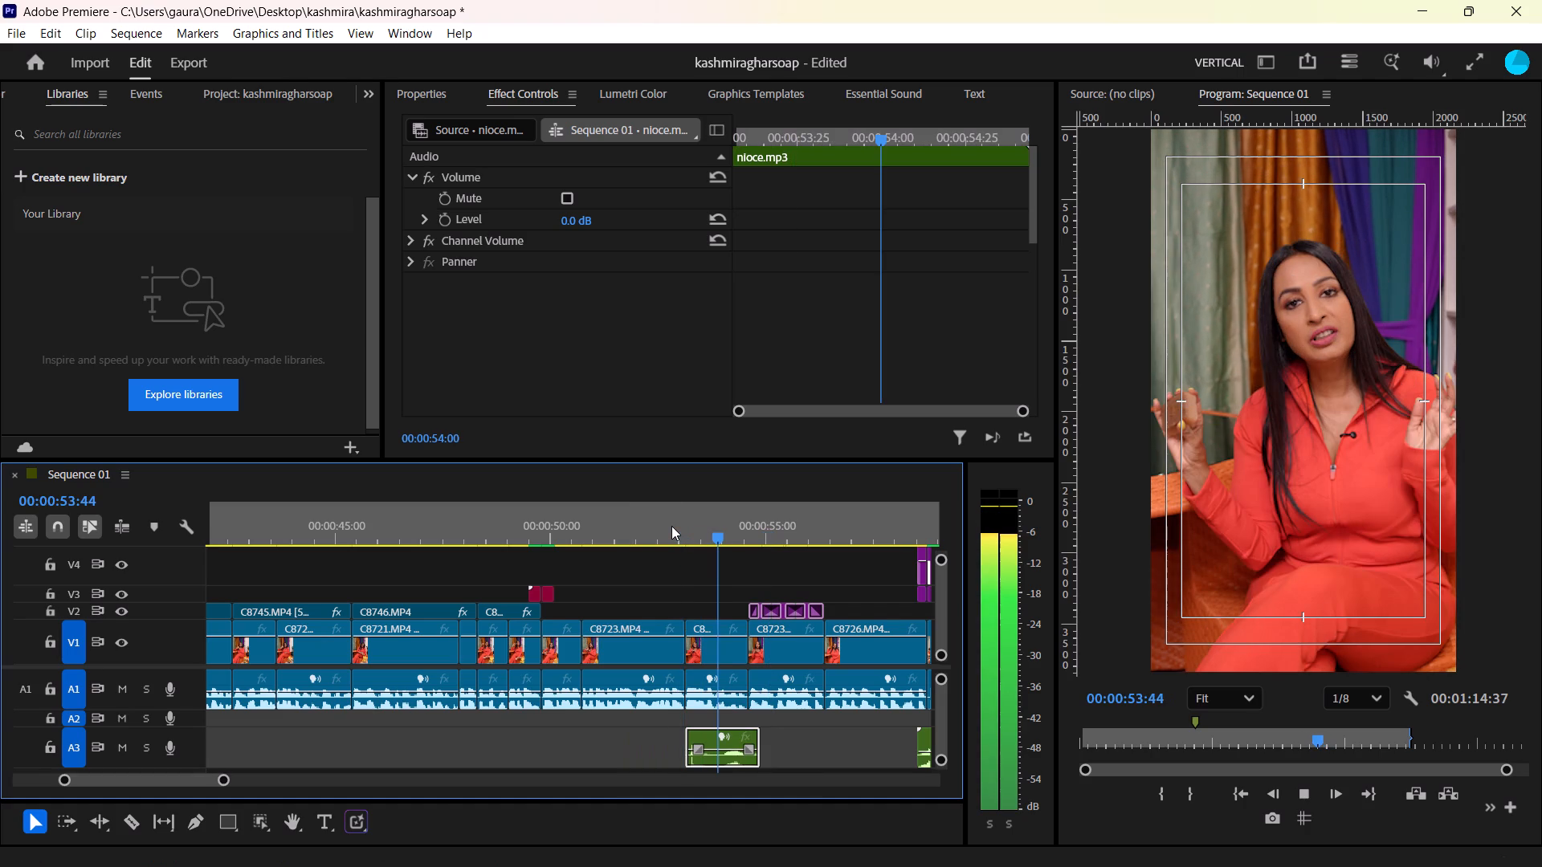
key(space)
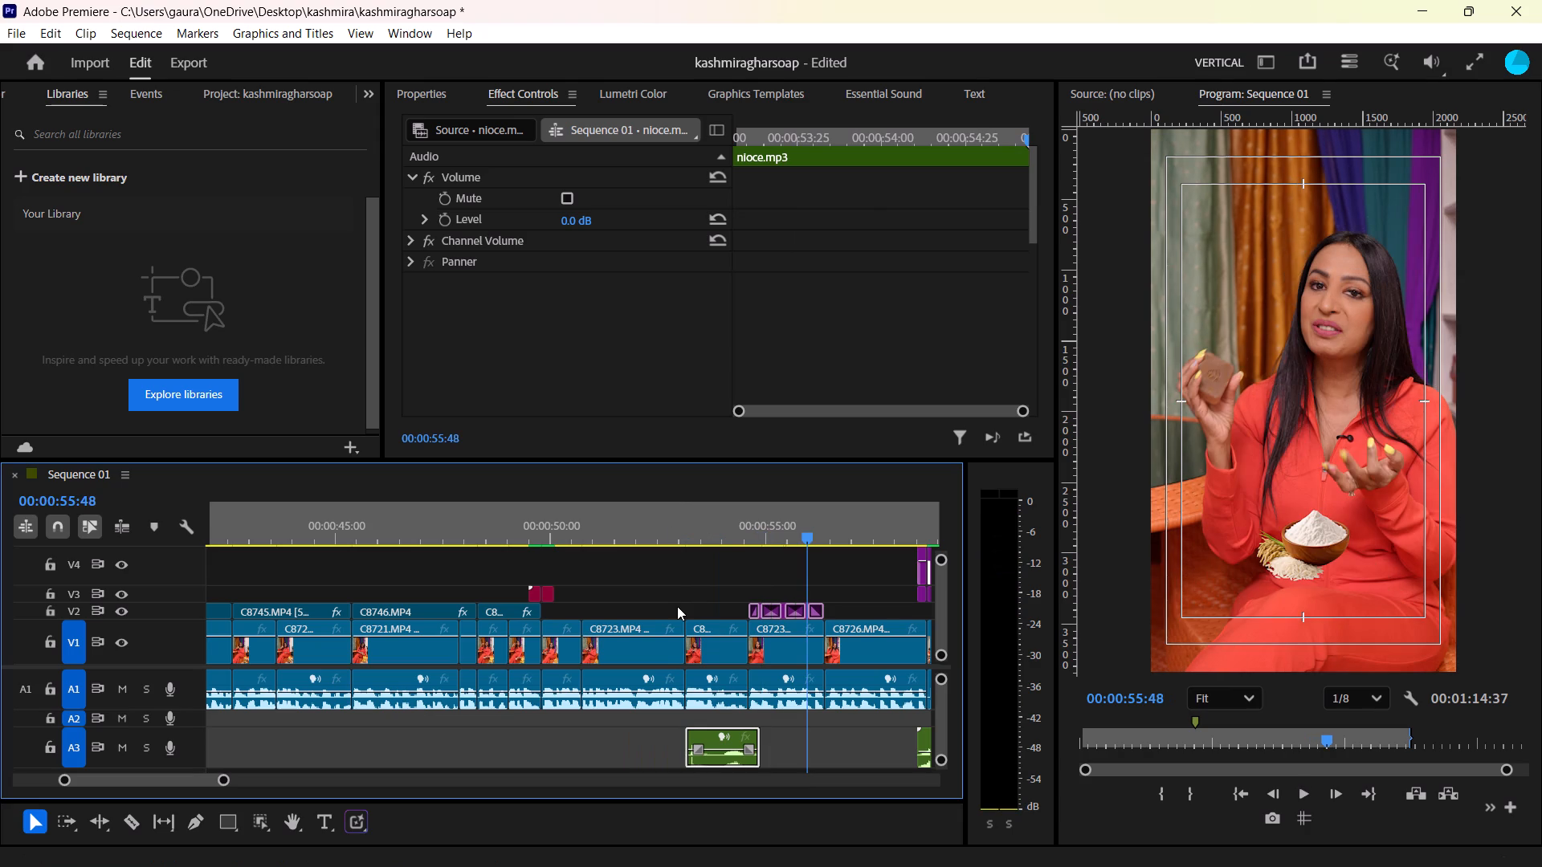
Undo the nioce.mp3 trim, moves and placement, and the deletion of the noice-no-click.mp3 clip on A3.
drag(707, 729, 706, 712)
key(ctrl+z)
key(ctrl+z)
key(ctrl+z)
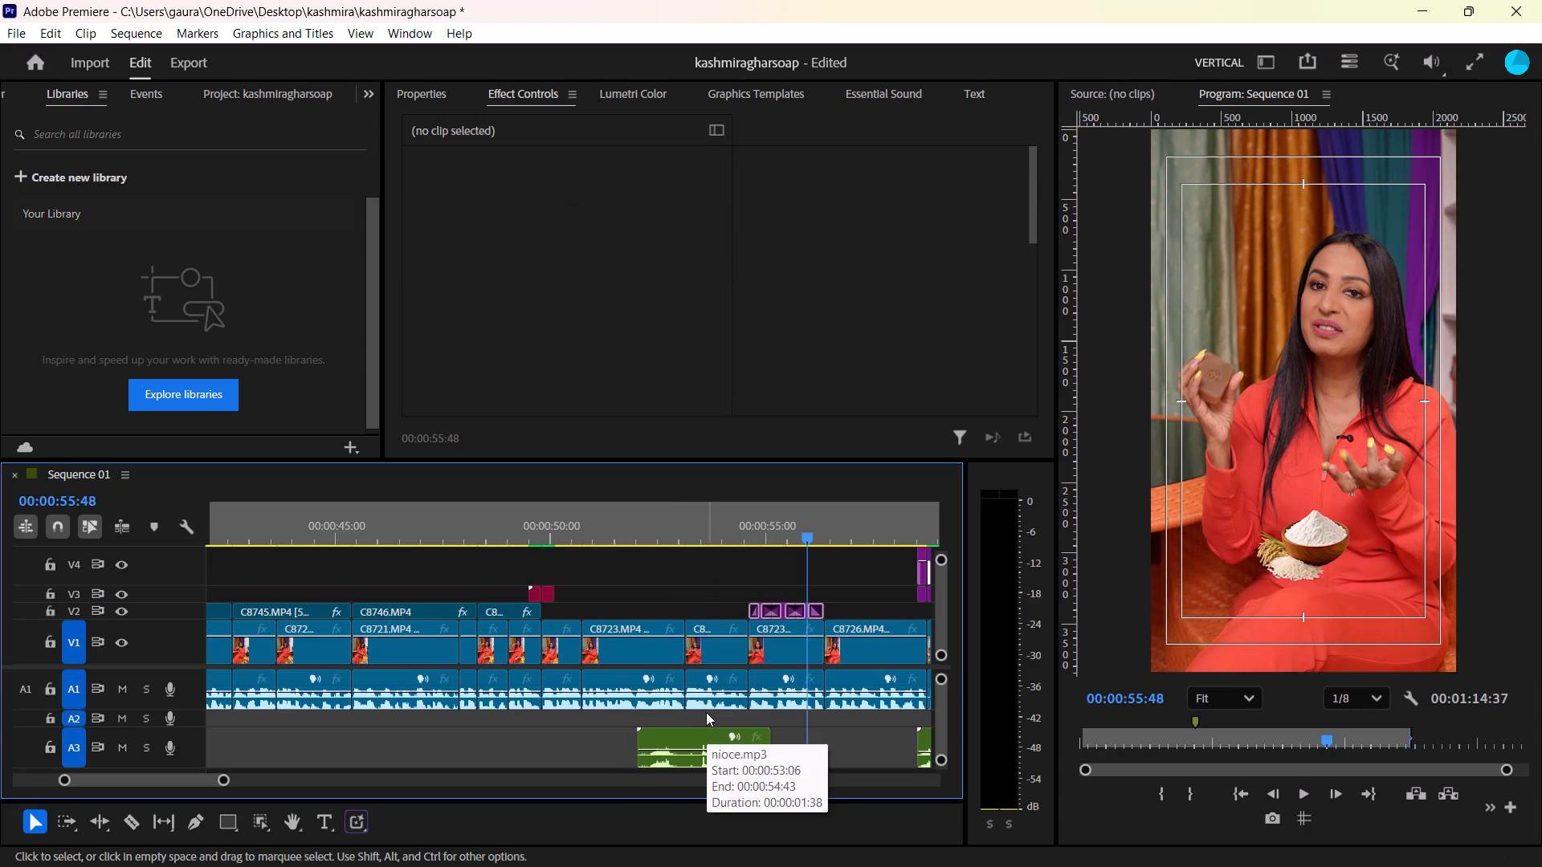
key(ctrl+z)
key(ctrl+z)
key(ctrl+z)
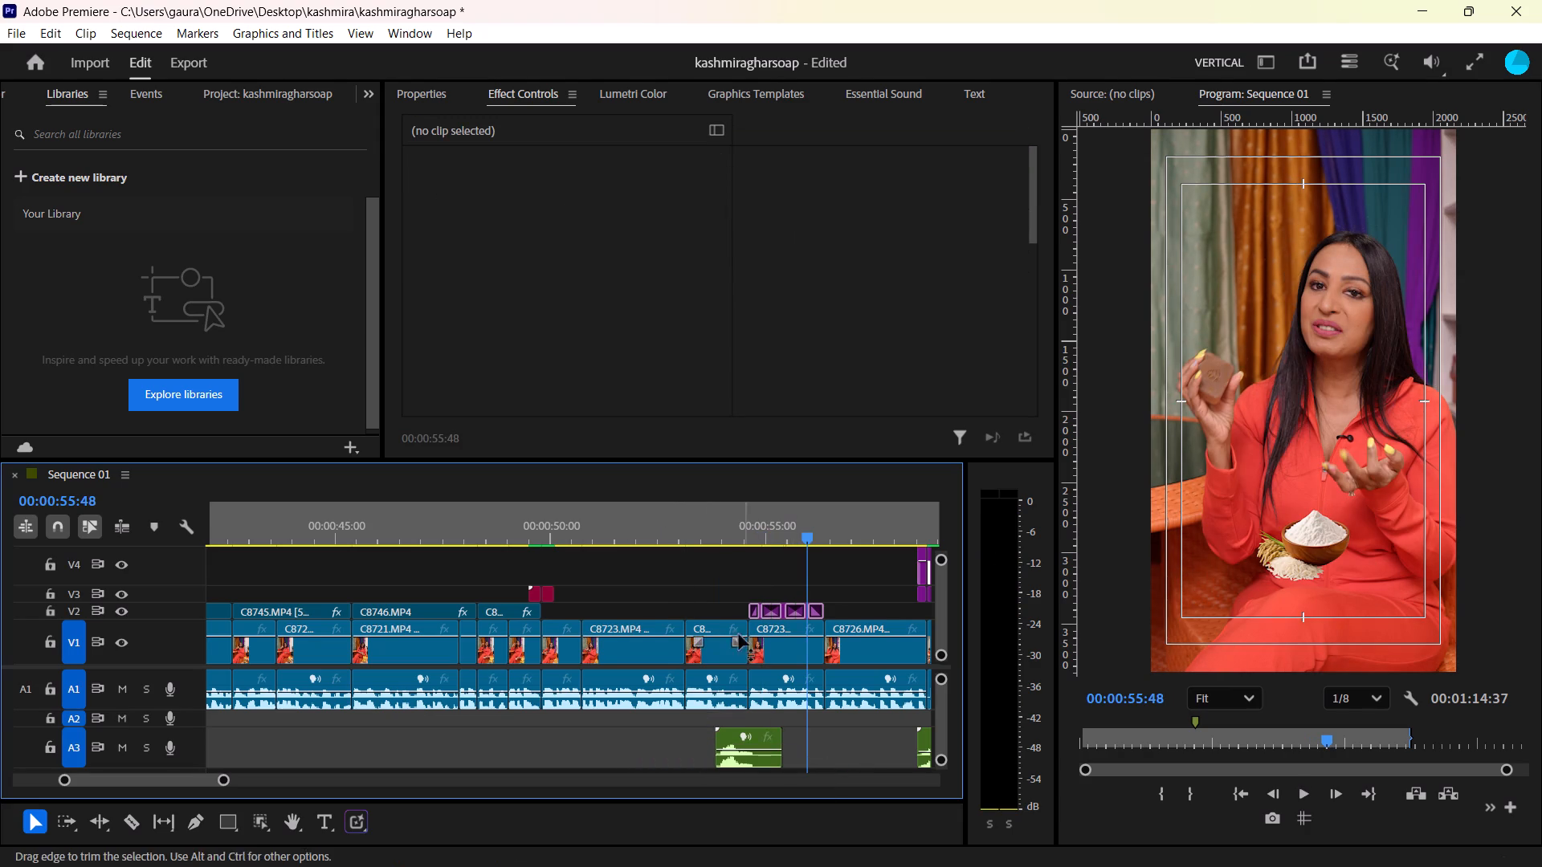
Play the sequence through the noice-no-click.mp3 clip to recheck its timing against the video.
click(710, 535)
key(space)
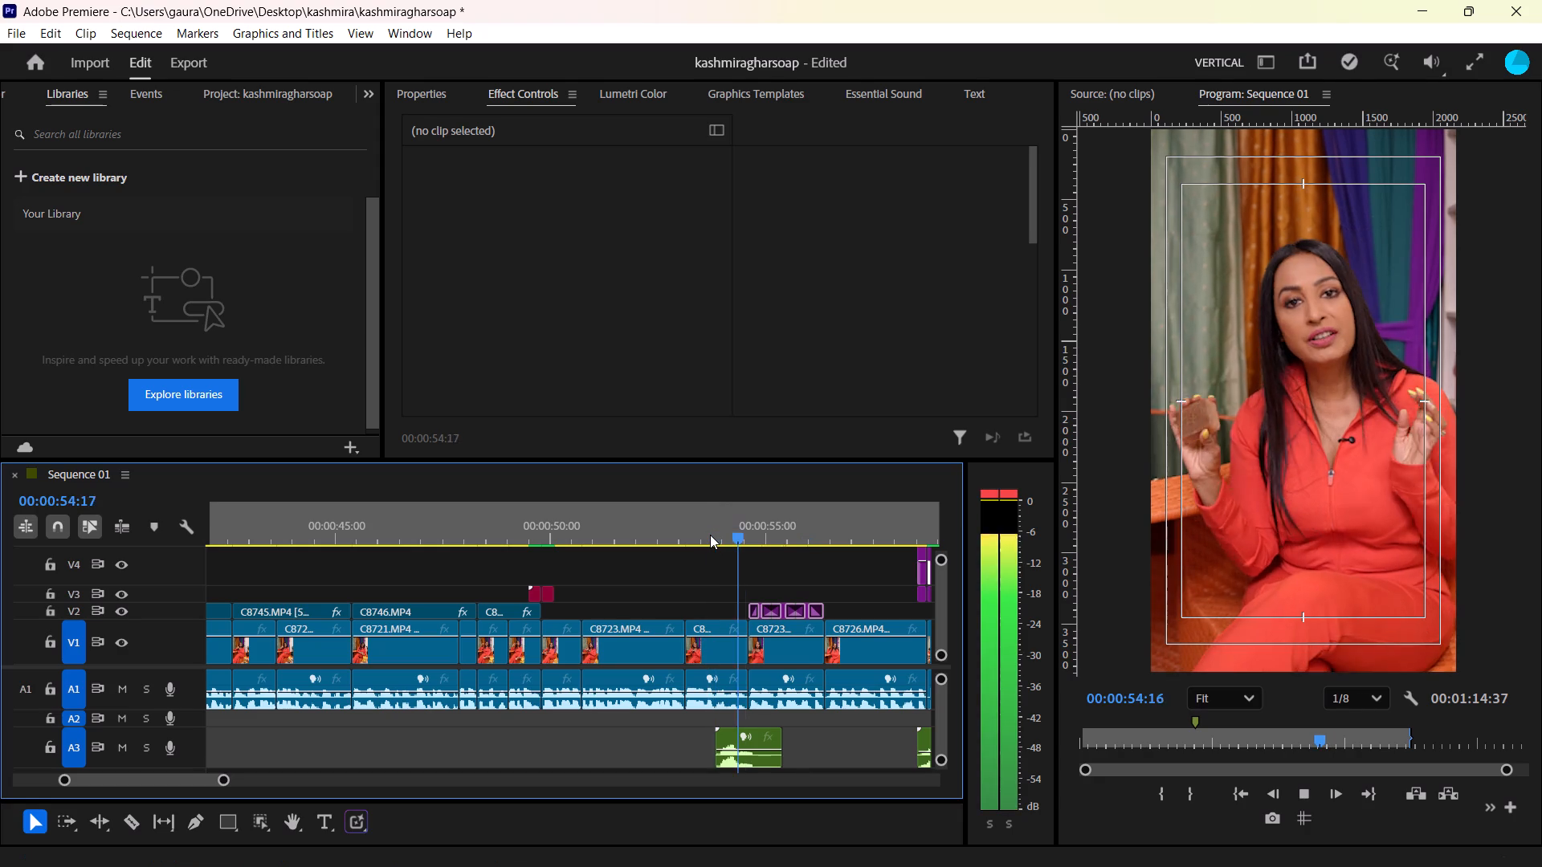
key(space)
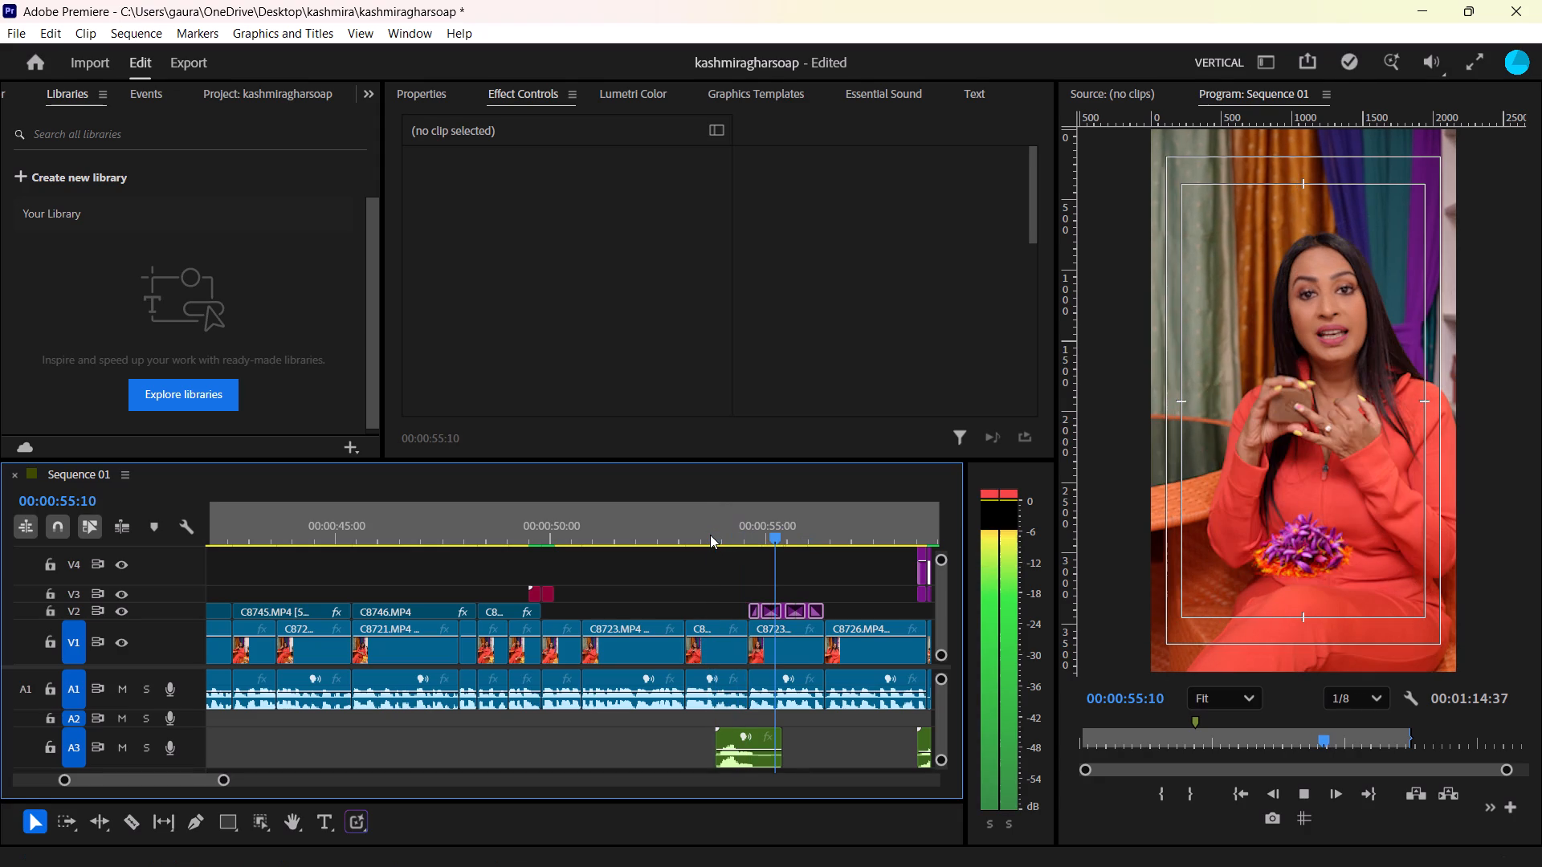
Return the playhead to 00:00:49:20 and save the project.
click(527, 518)
key(ctrl+s)
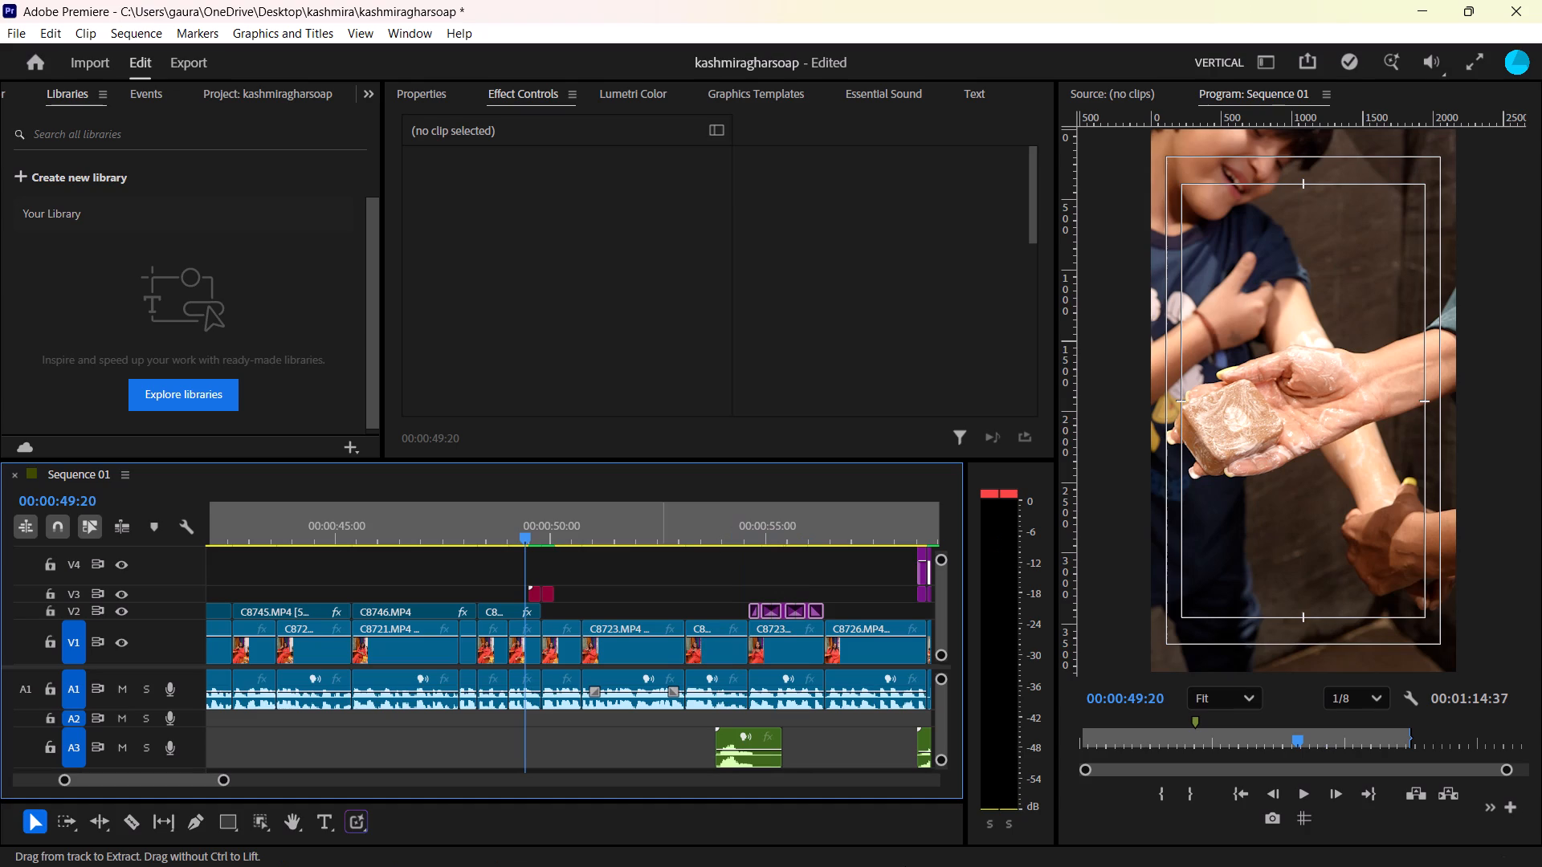
Add a 00:00:01:28 fade-out to the end of the noice-no-click.mp3 clip on A3 and play it back.
drag(772, 747, 690, 762)
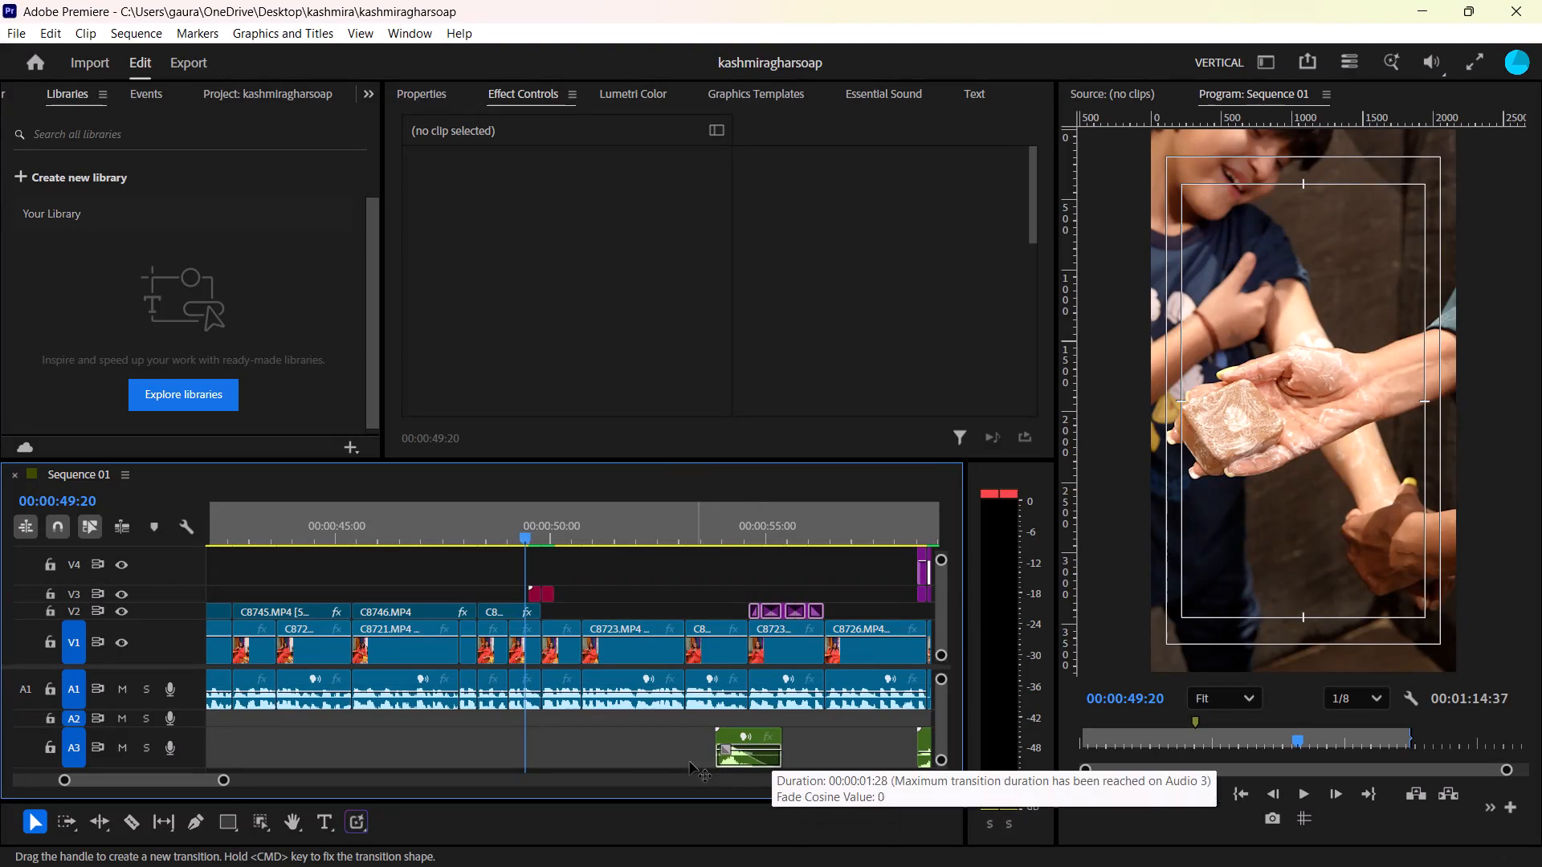
drag(690, 762, 675, 764)
click(827, 739)
click(696, 529)
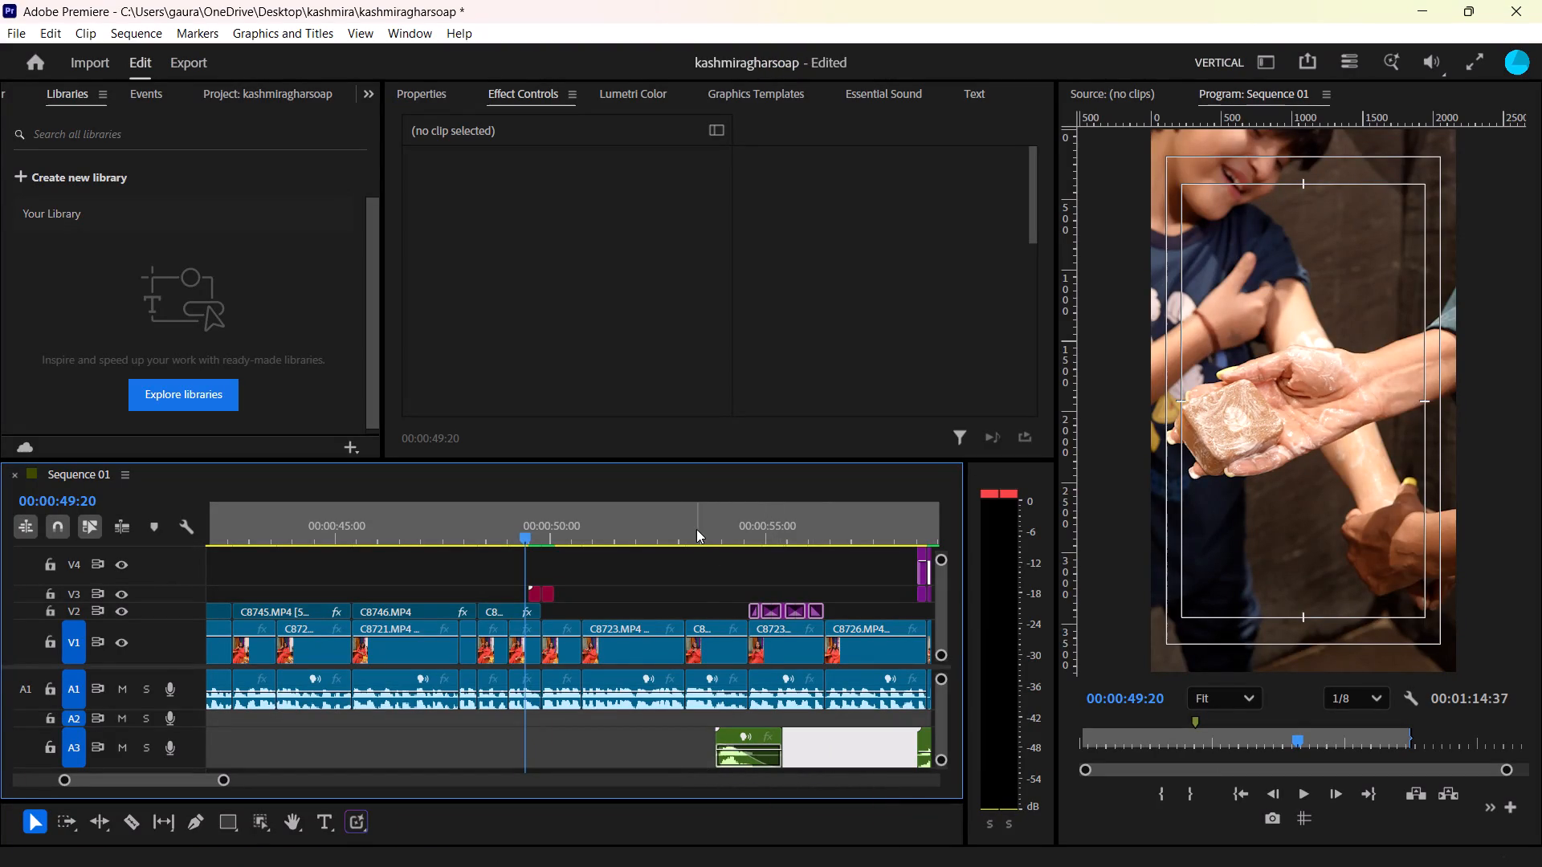
key(space)
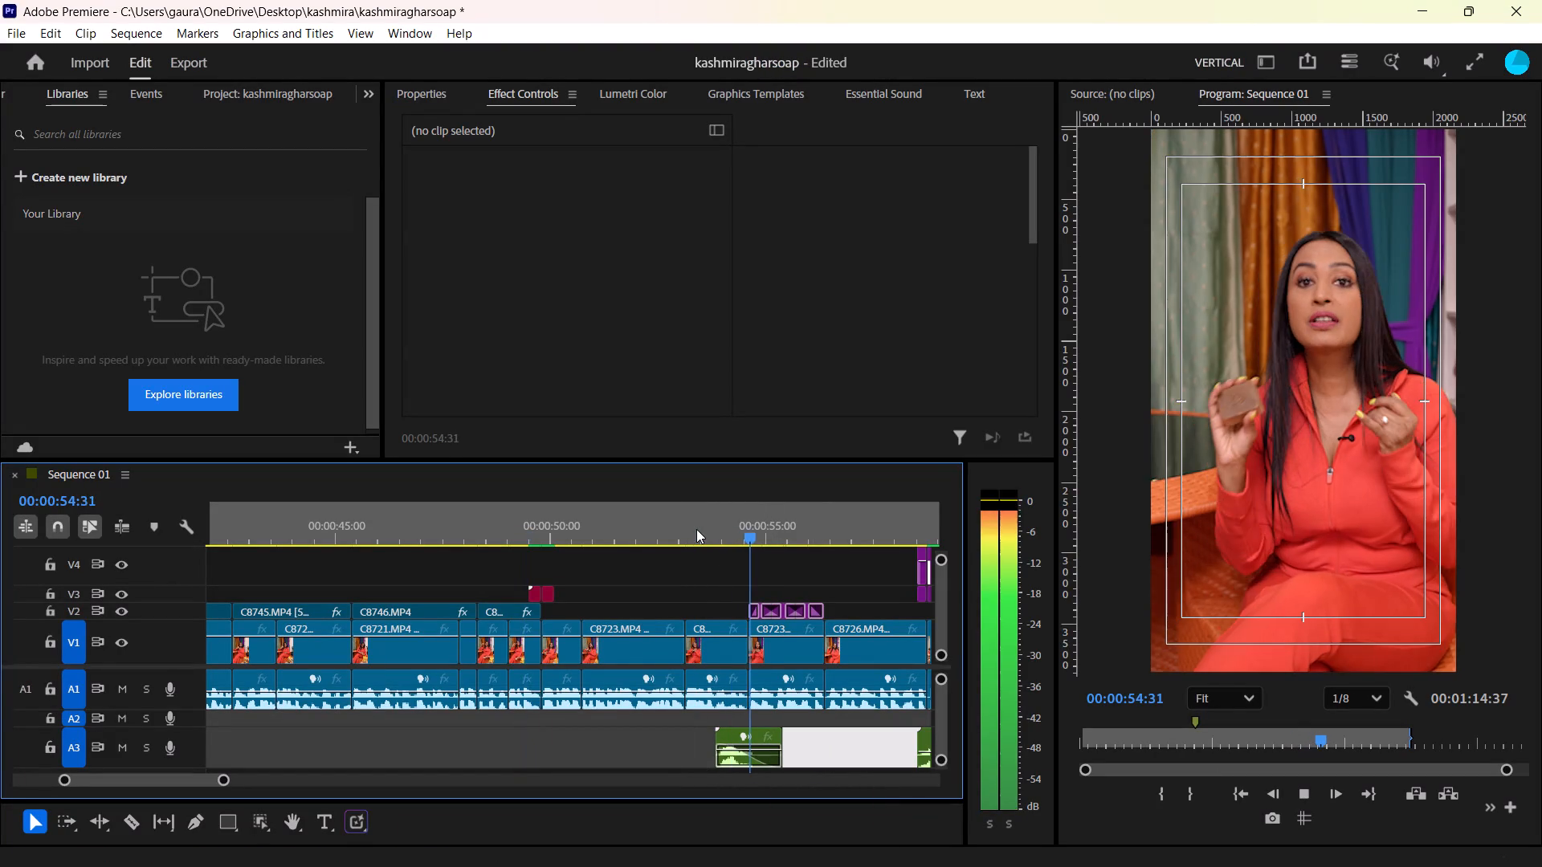
key(space)
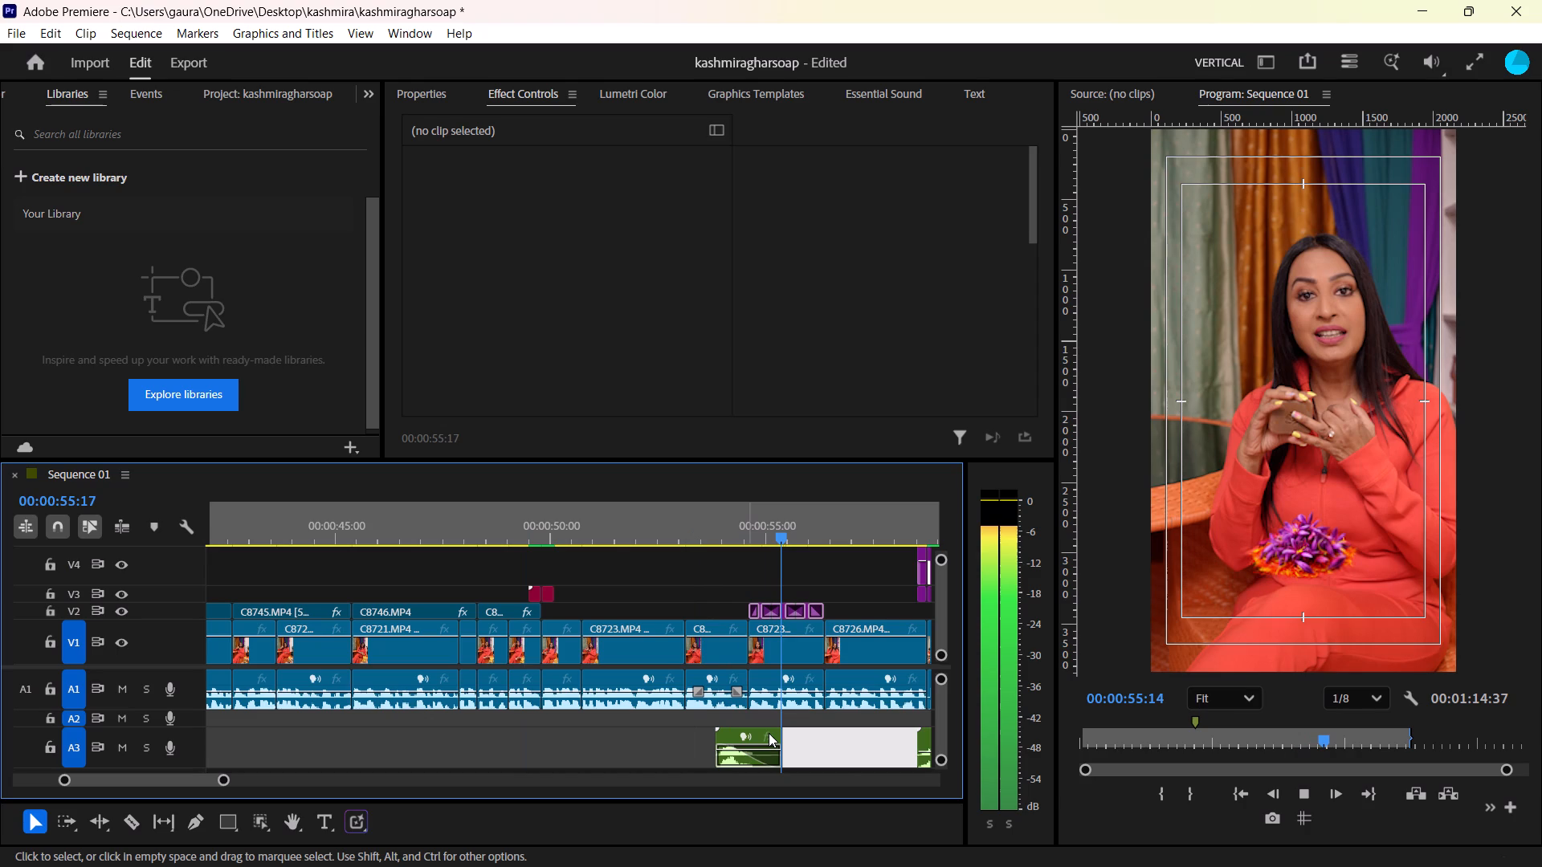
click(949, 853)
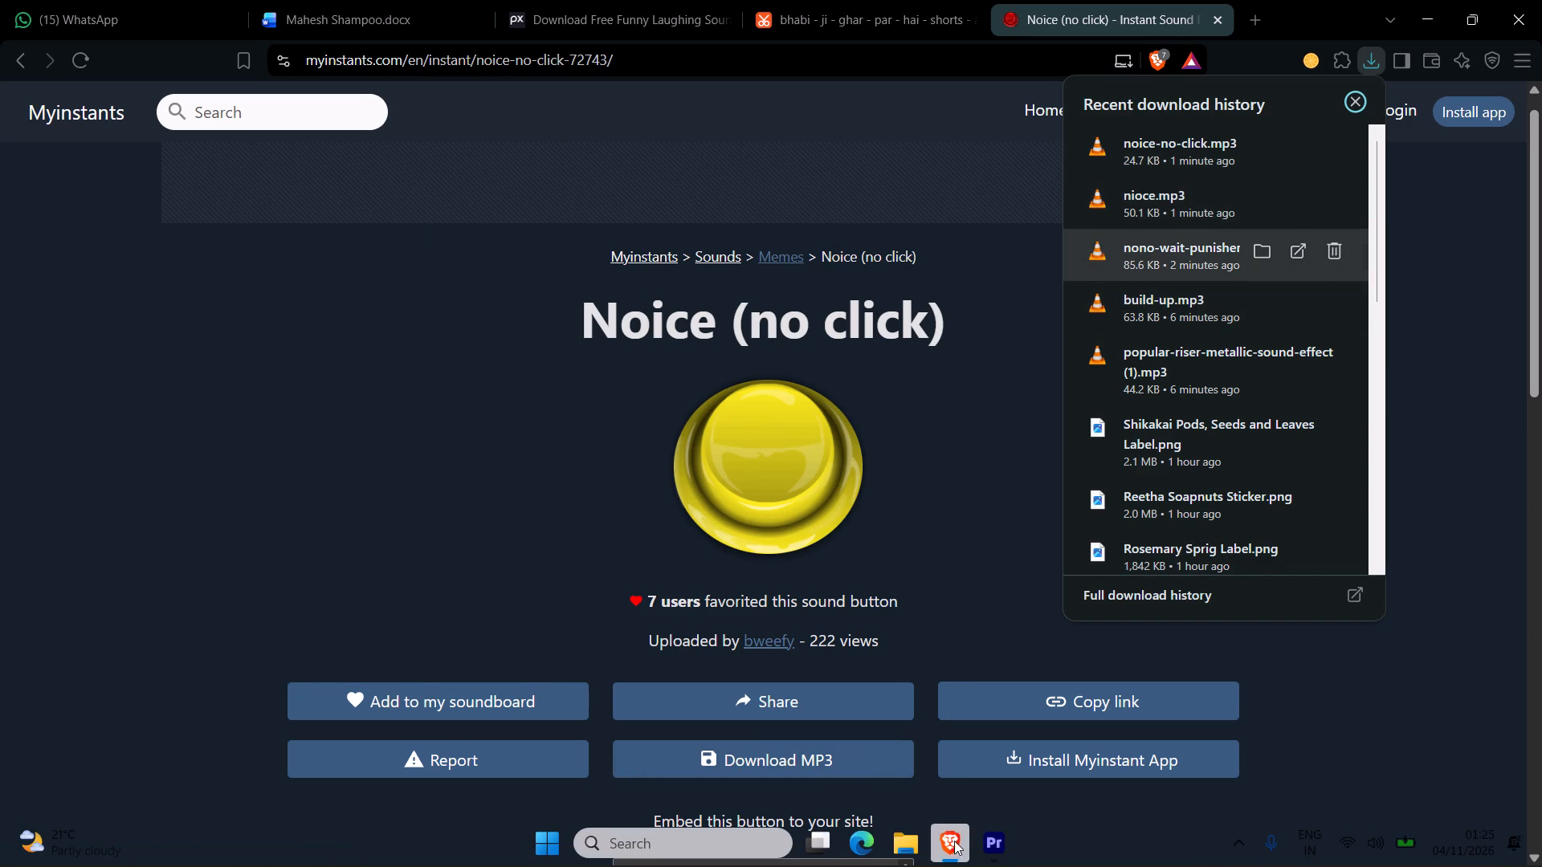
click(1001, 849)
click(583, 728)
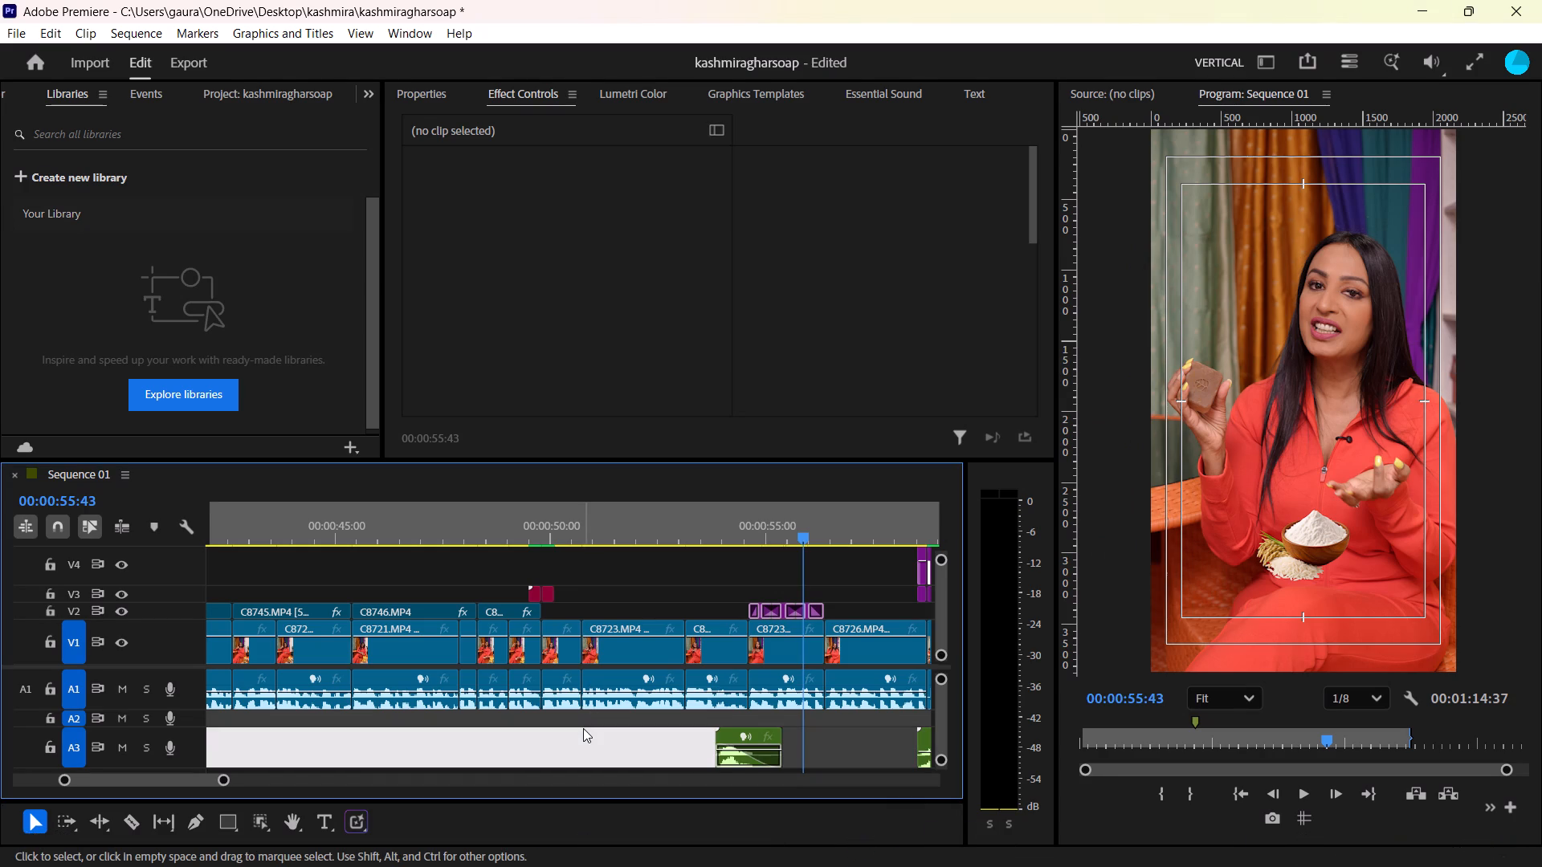
Play the sequence onward from 00:00:55:43 to review the section after the noice-no-click.mp3 clip.
key(space)
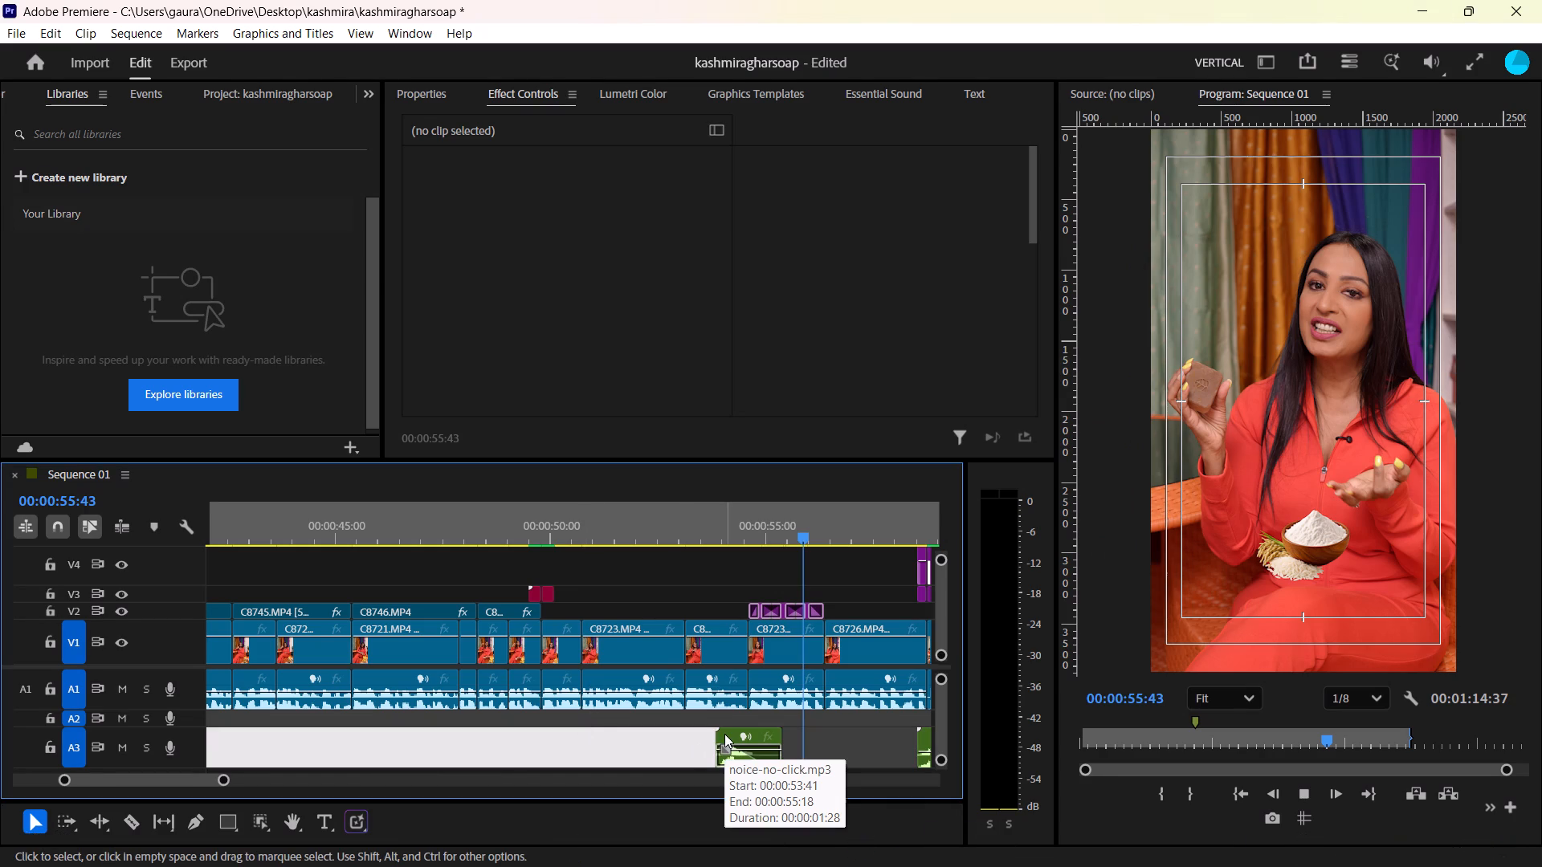
key(space)
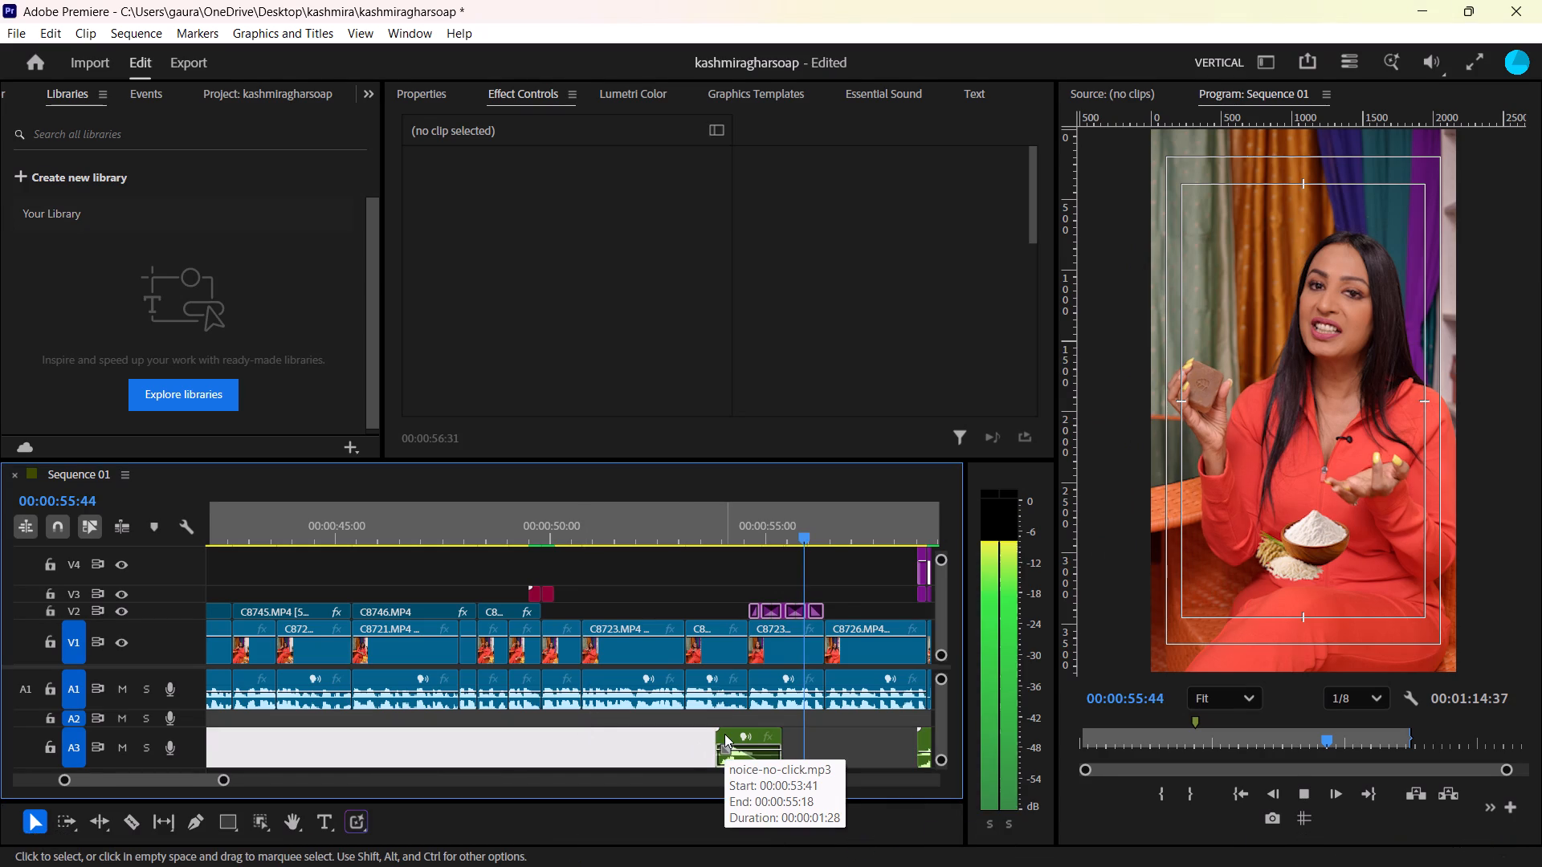
Switch to the Brave browser and search Myinstants for "interesting" sounds.
click(953, 848)
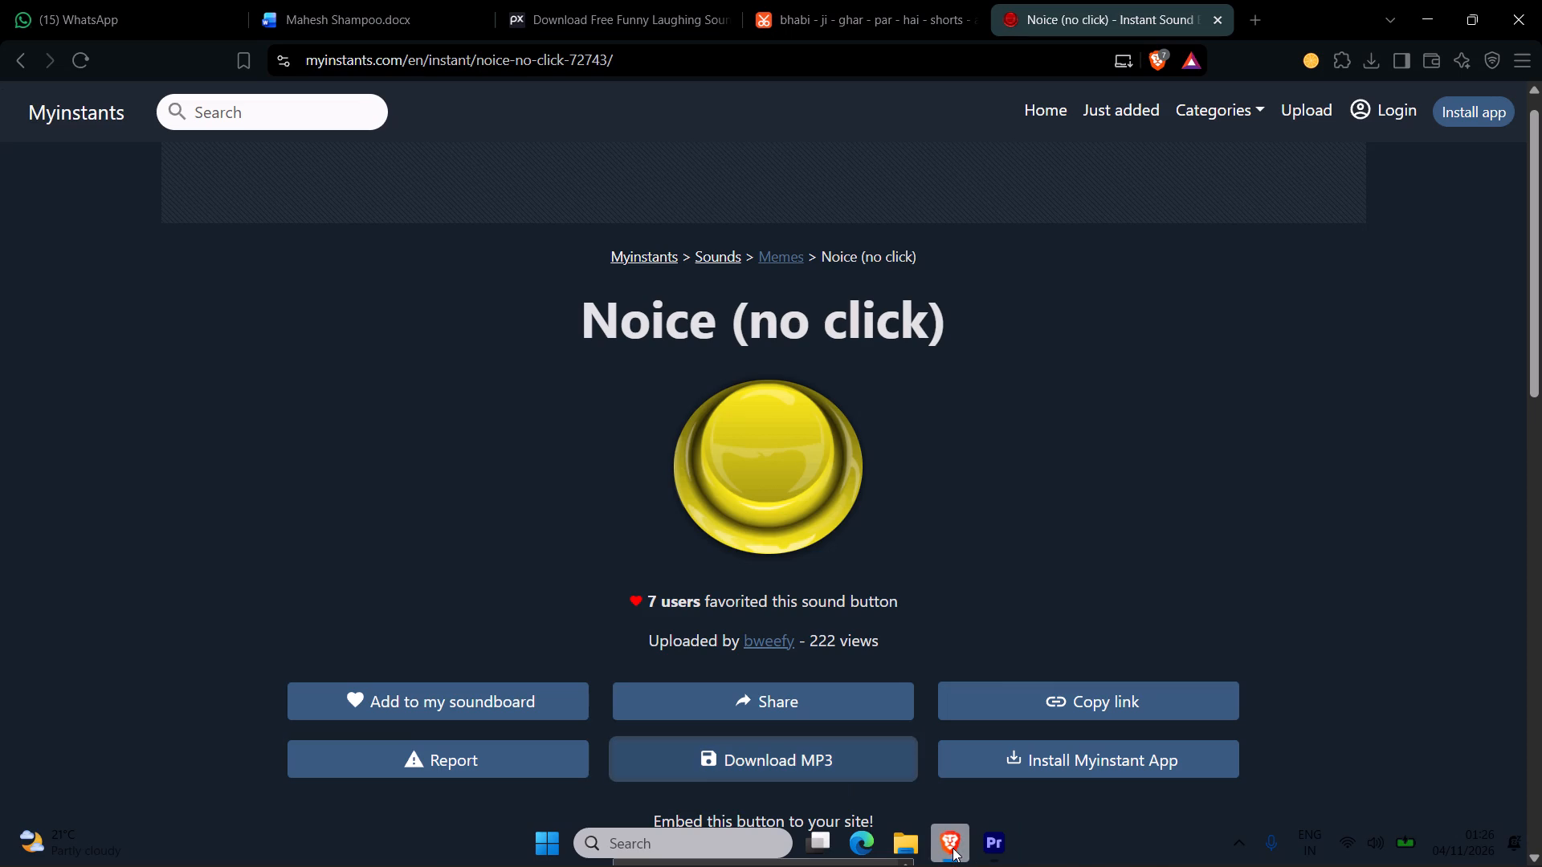
click(231, 116)
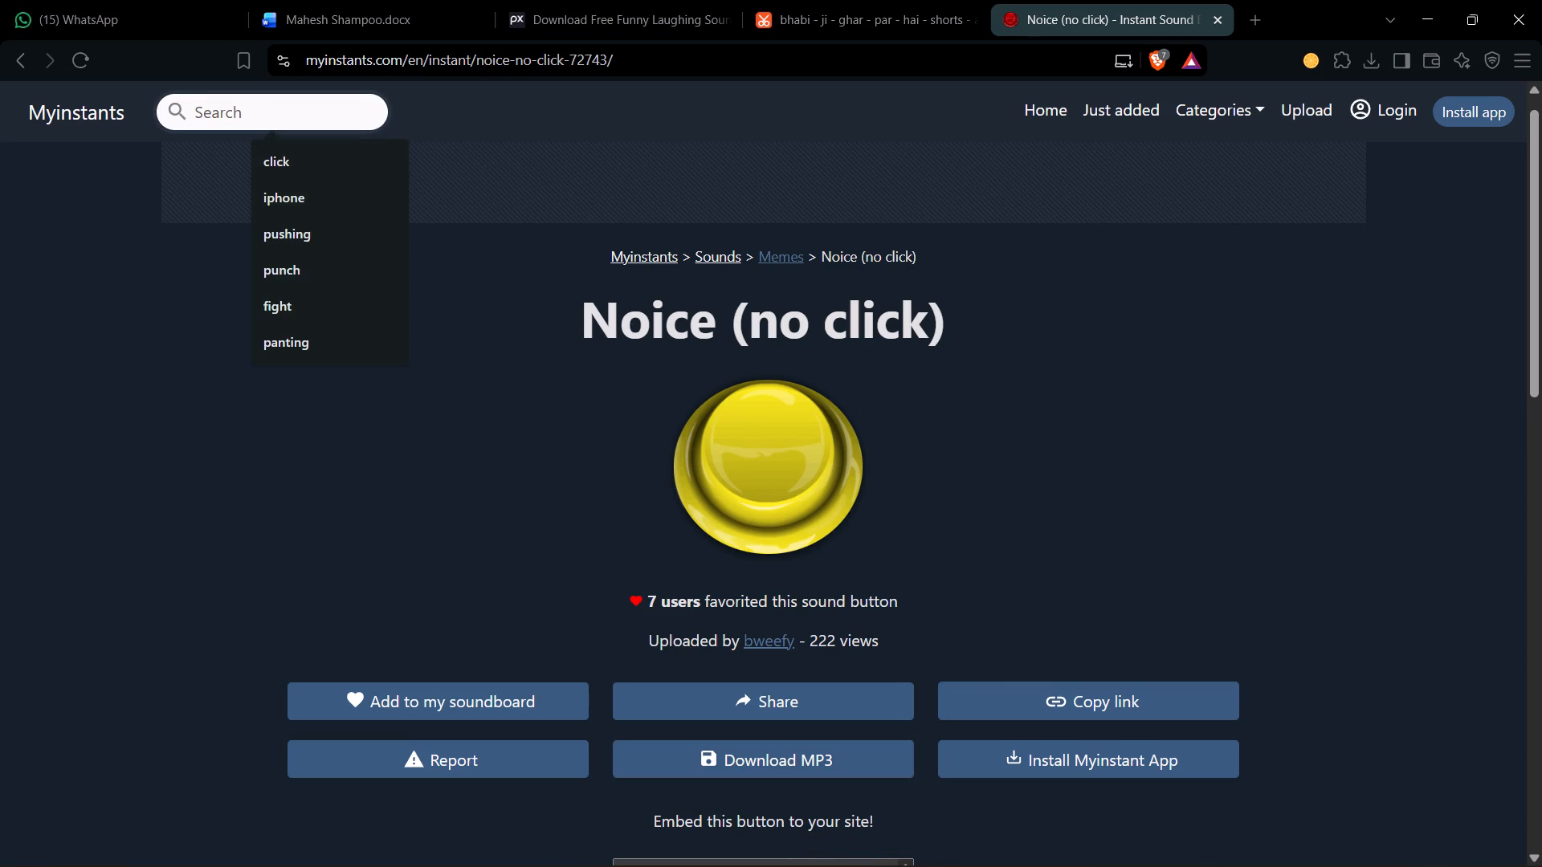
text(intere)
text(sting)
key(Return)
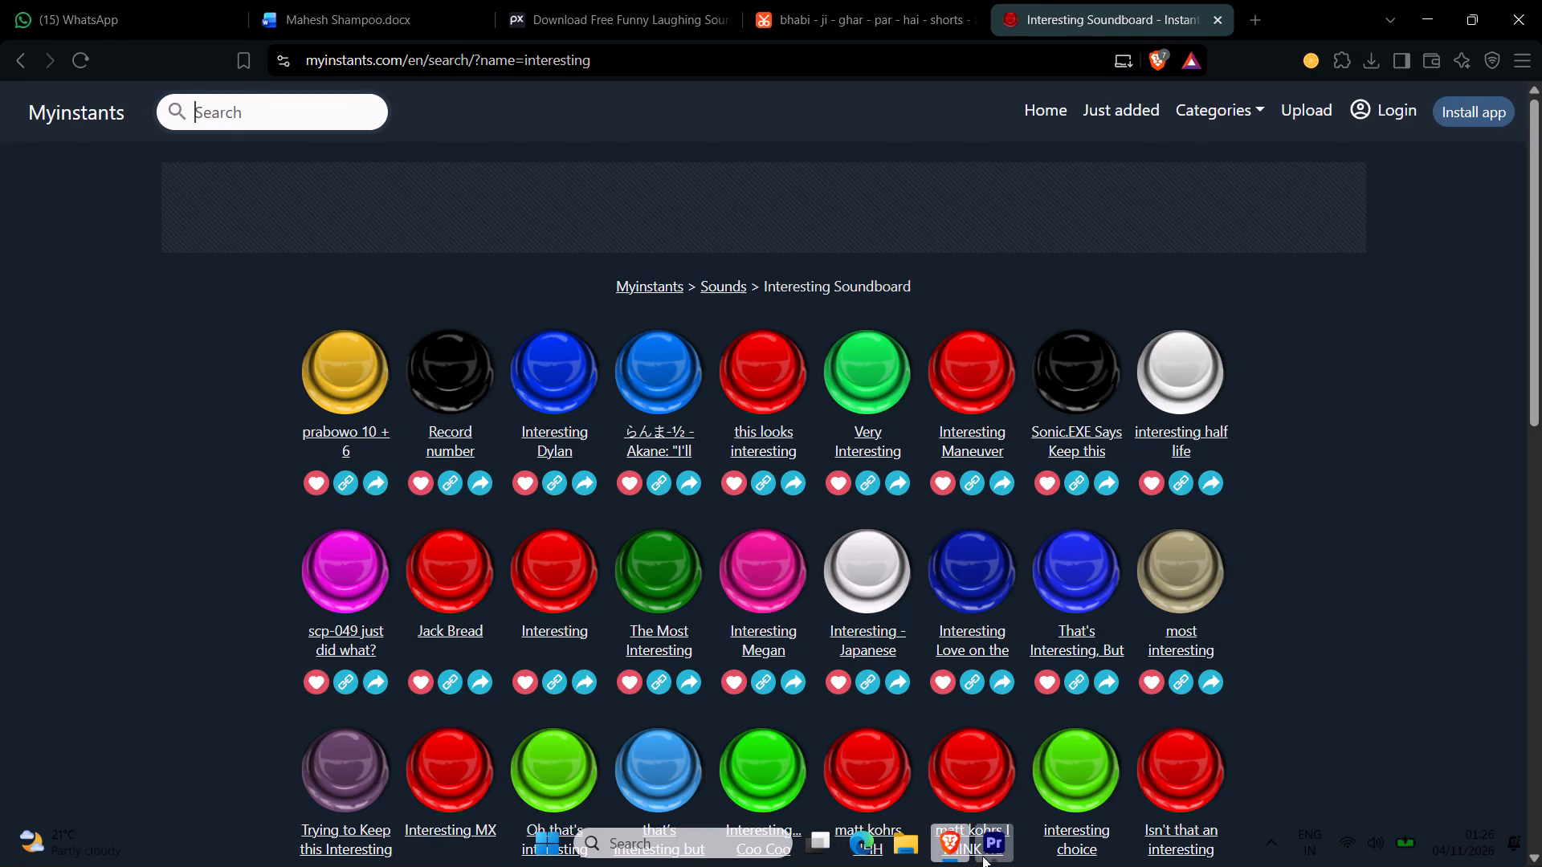
Return to Premiere and look through the kashmiragharsoap project's media for a suitable sound effect.
click(989, 860)
click(594, 716)
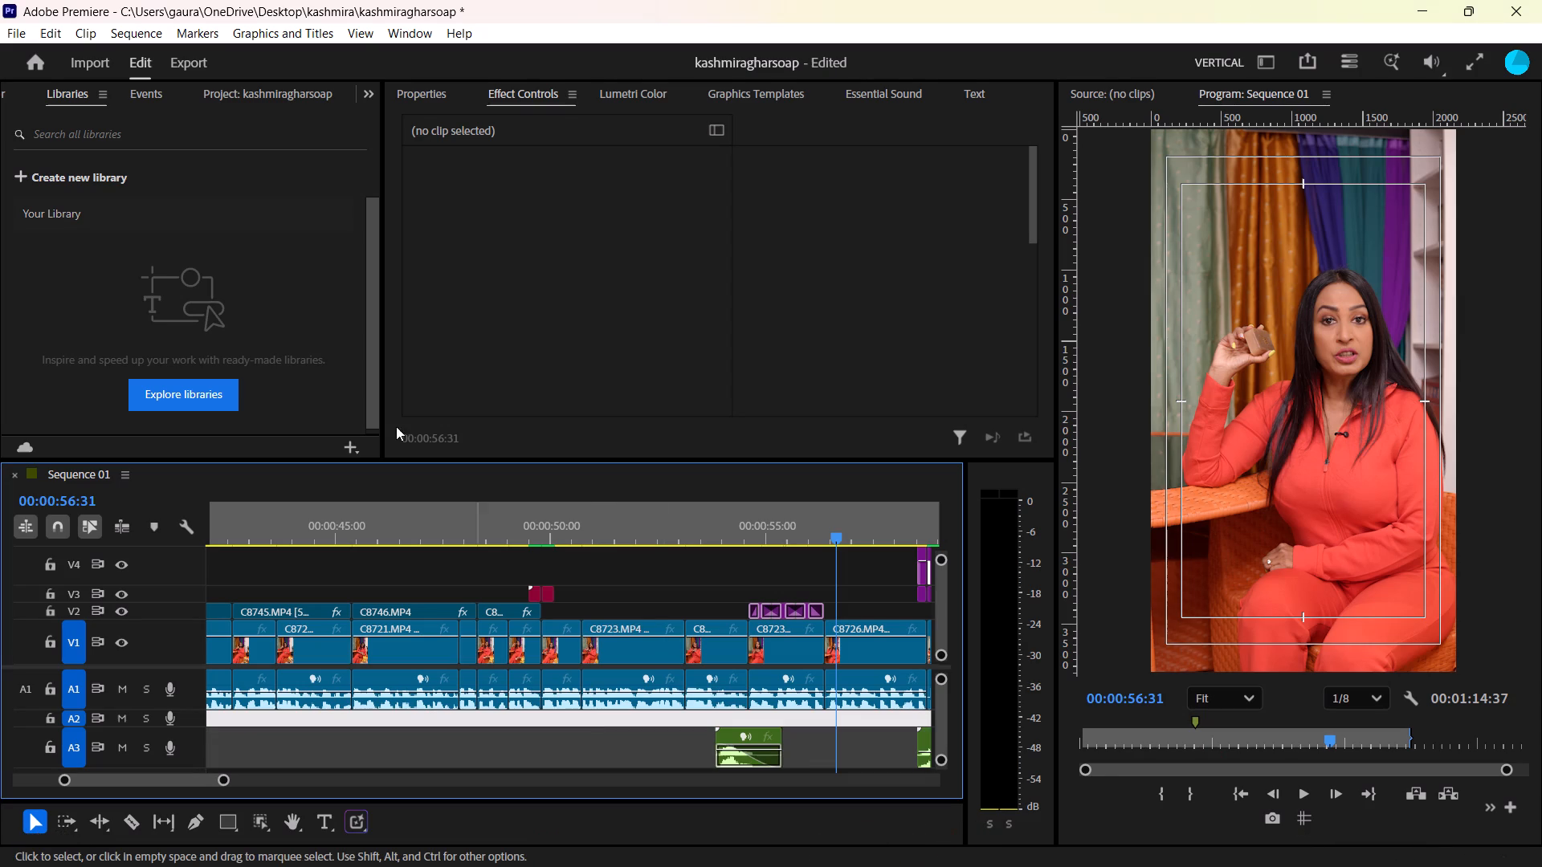
scroll(99, 92, right, 9)
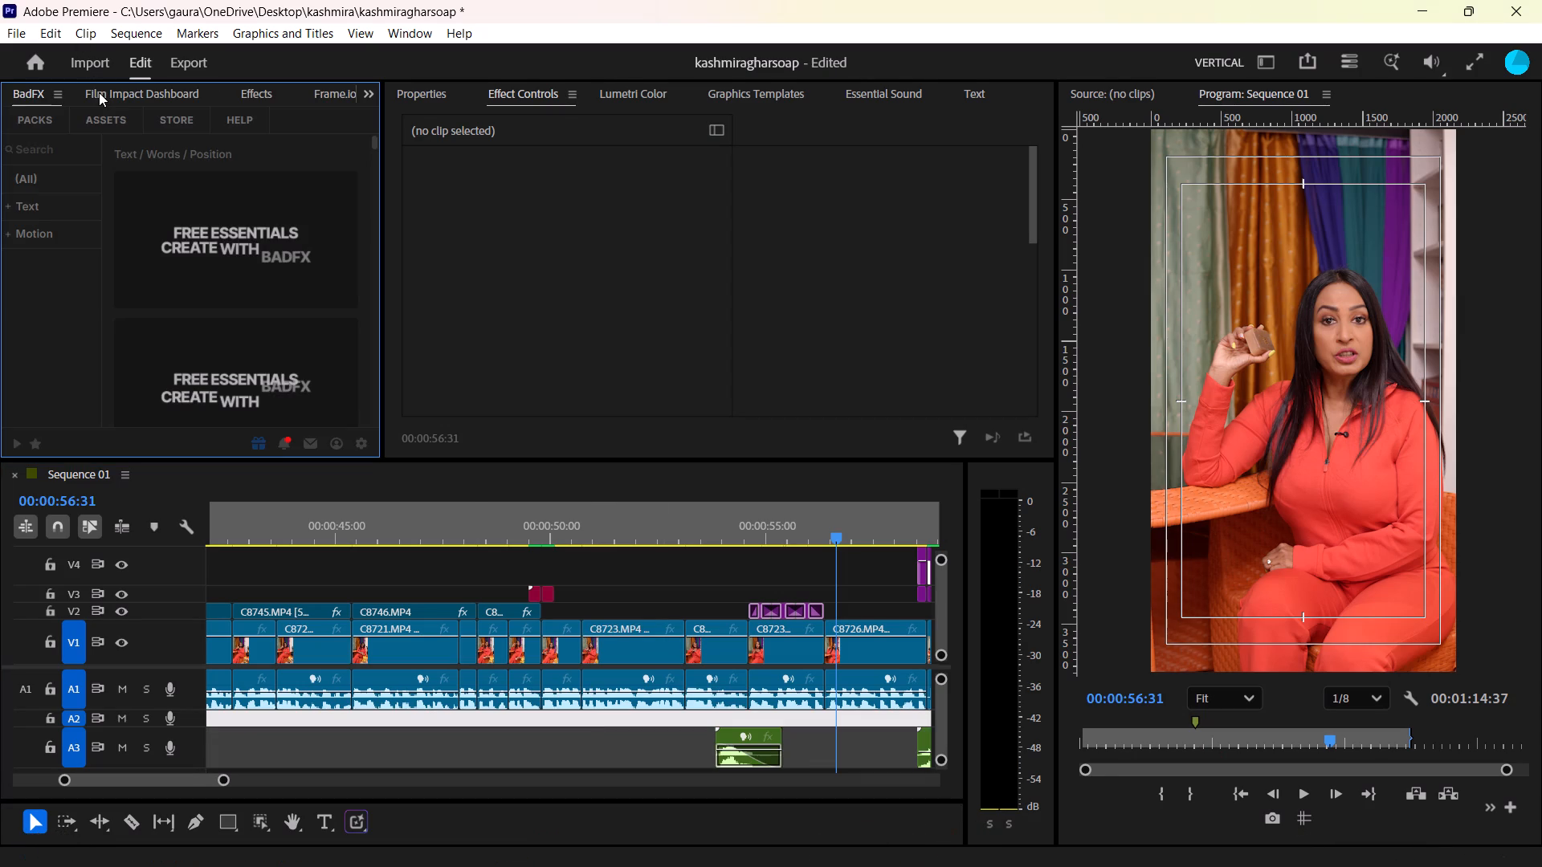
scroll(96, 92, left, 6)
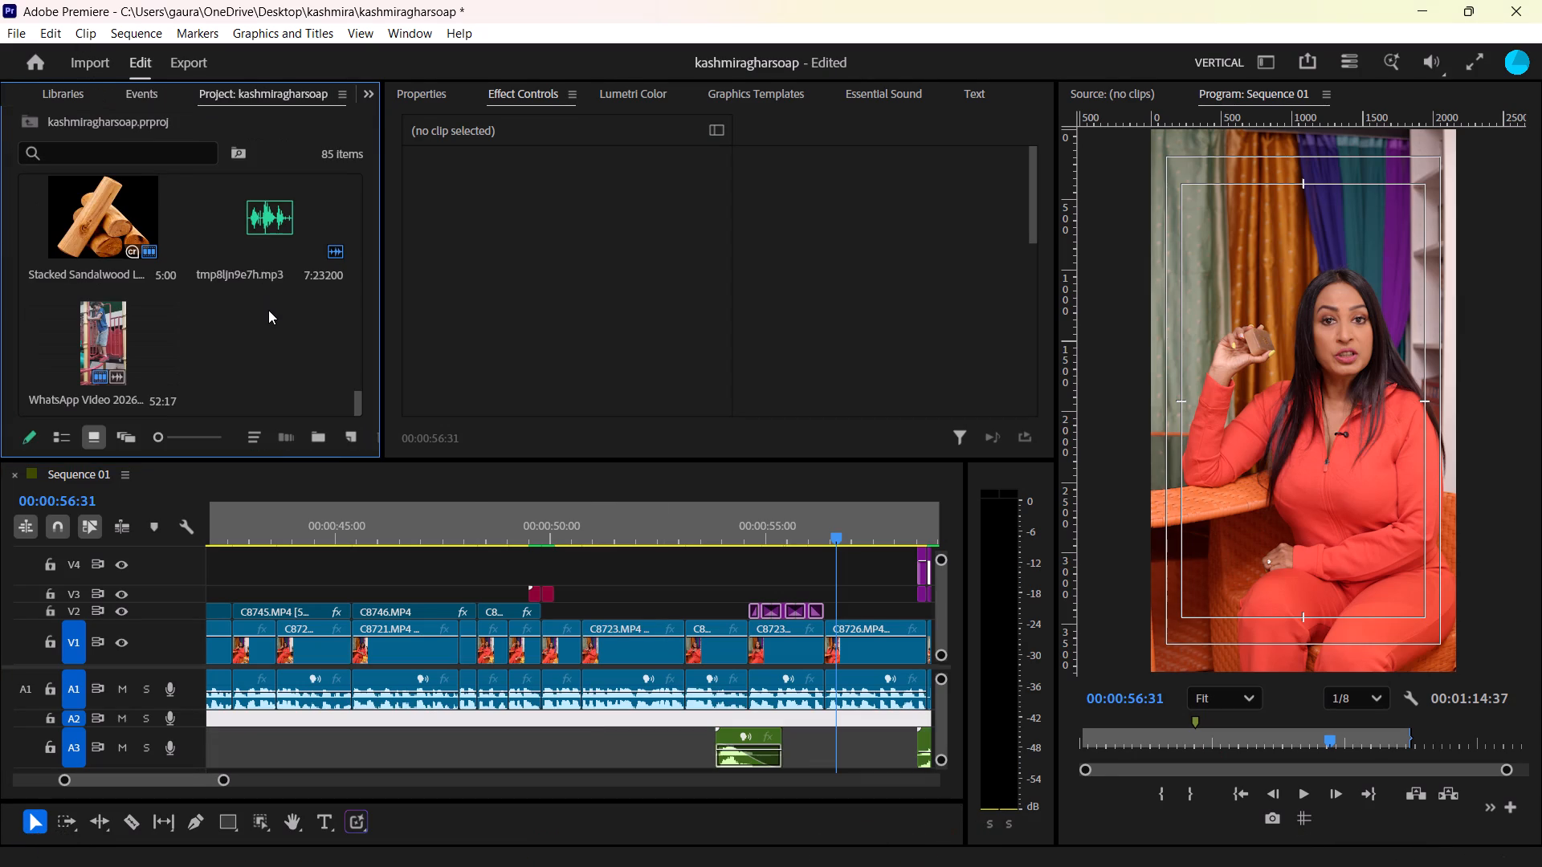
scroll(268, 310, up, 3)
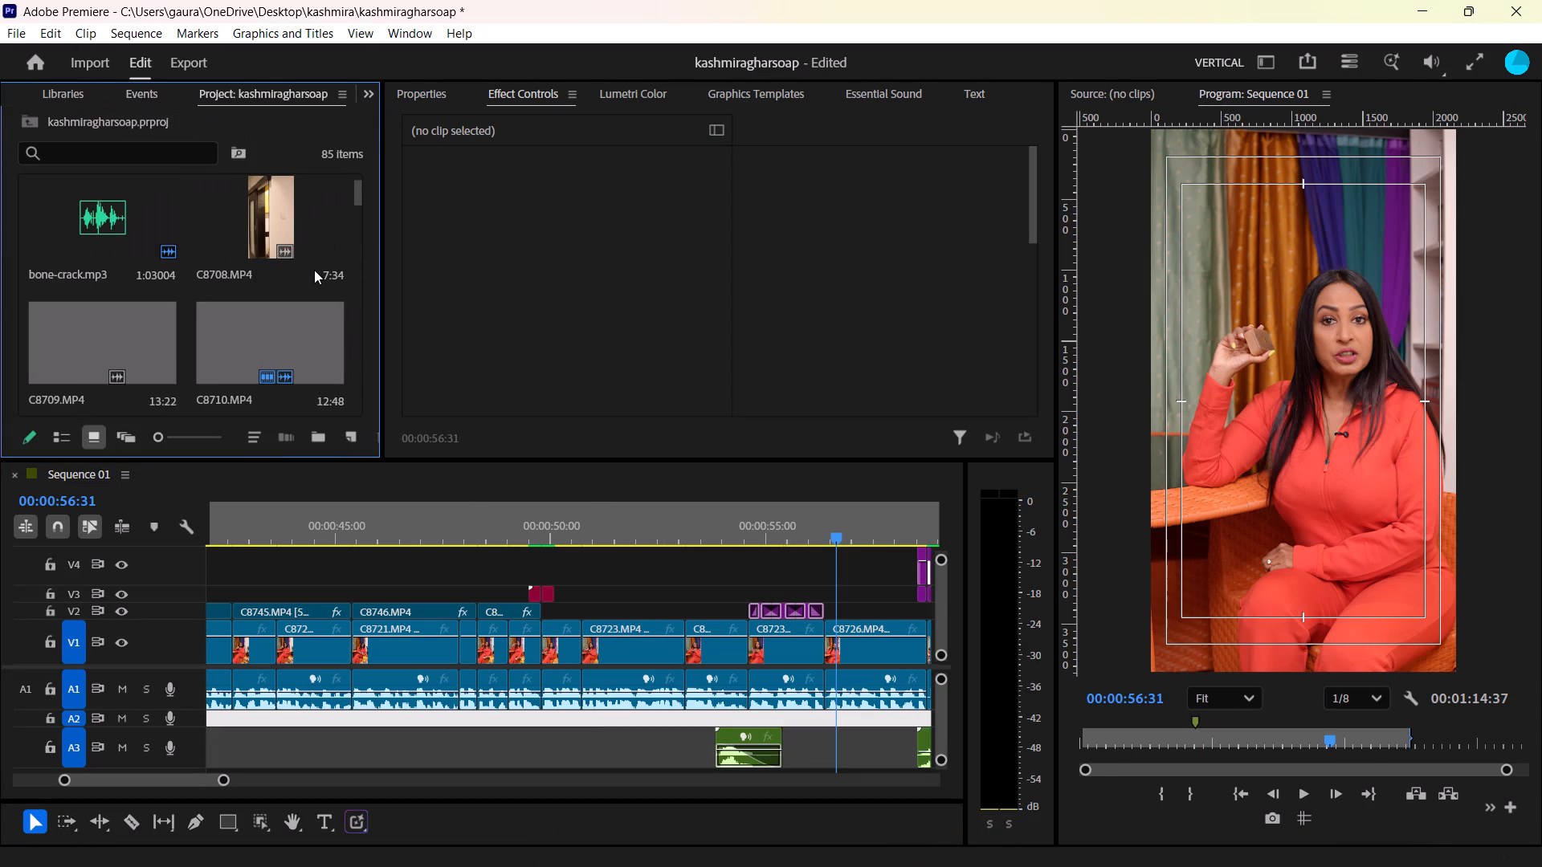
drag(357, 191, 351, 219)
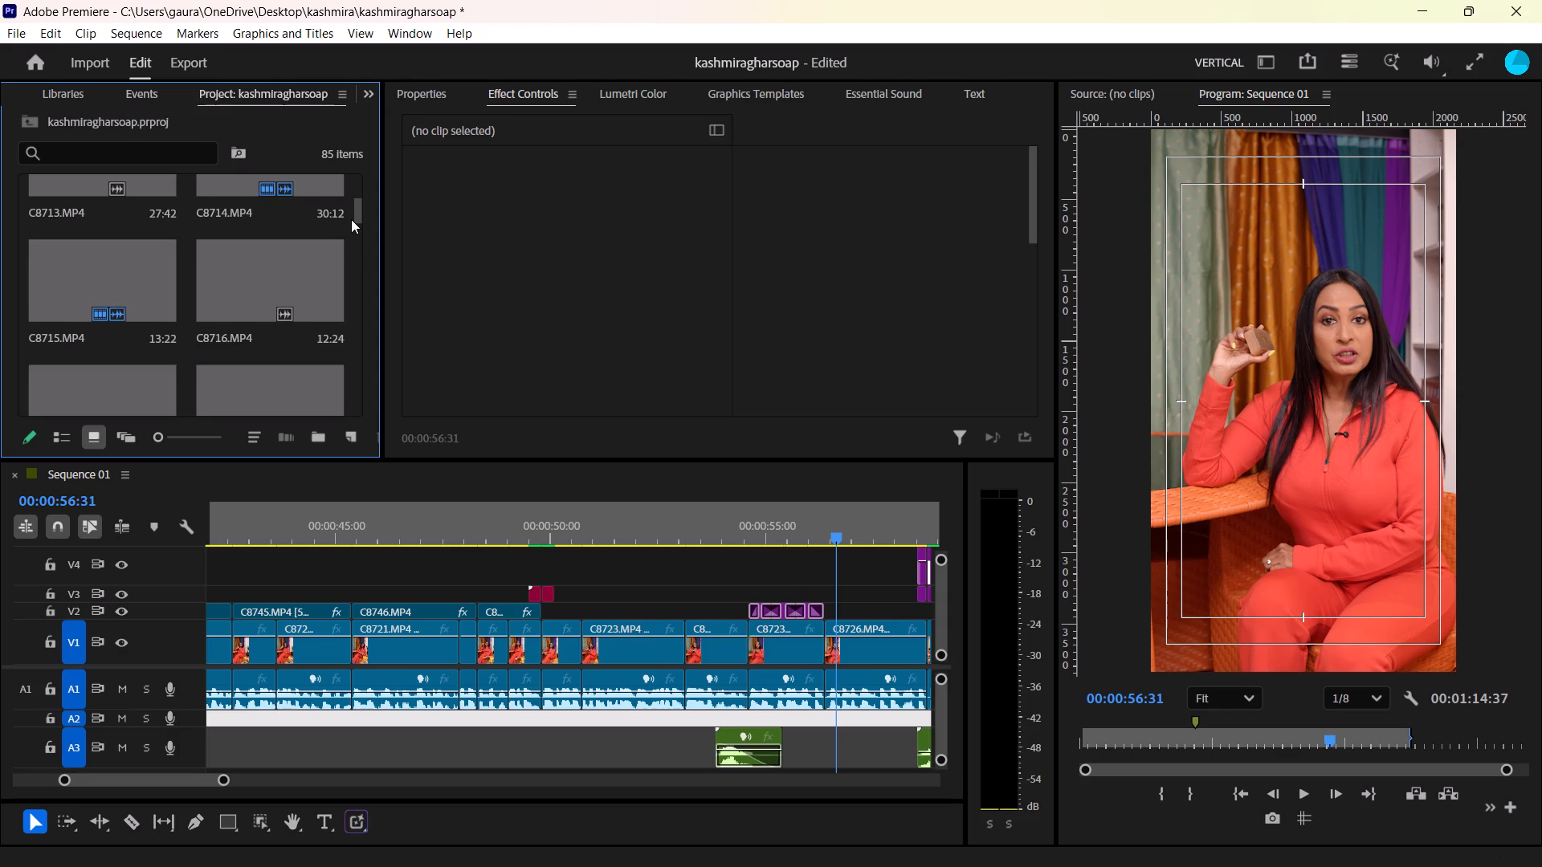
drag(351, 219, 343, 322)
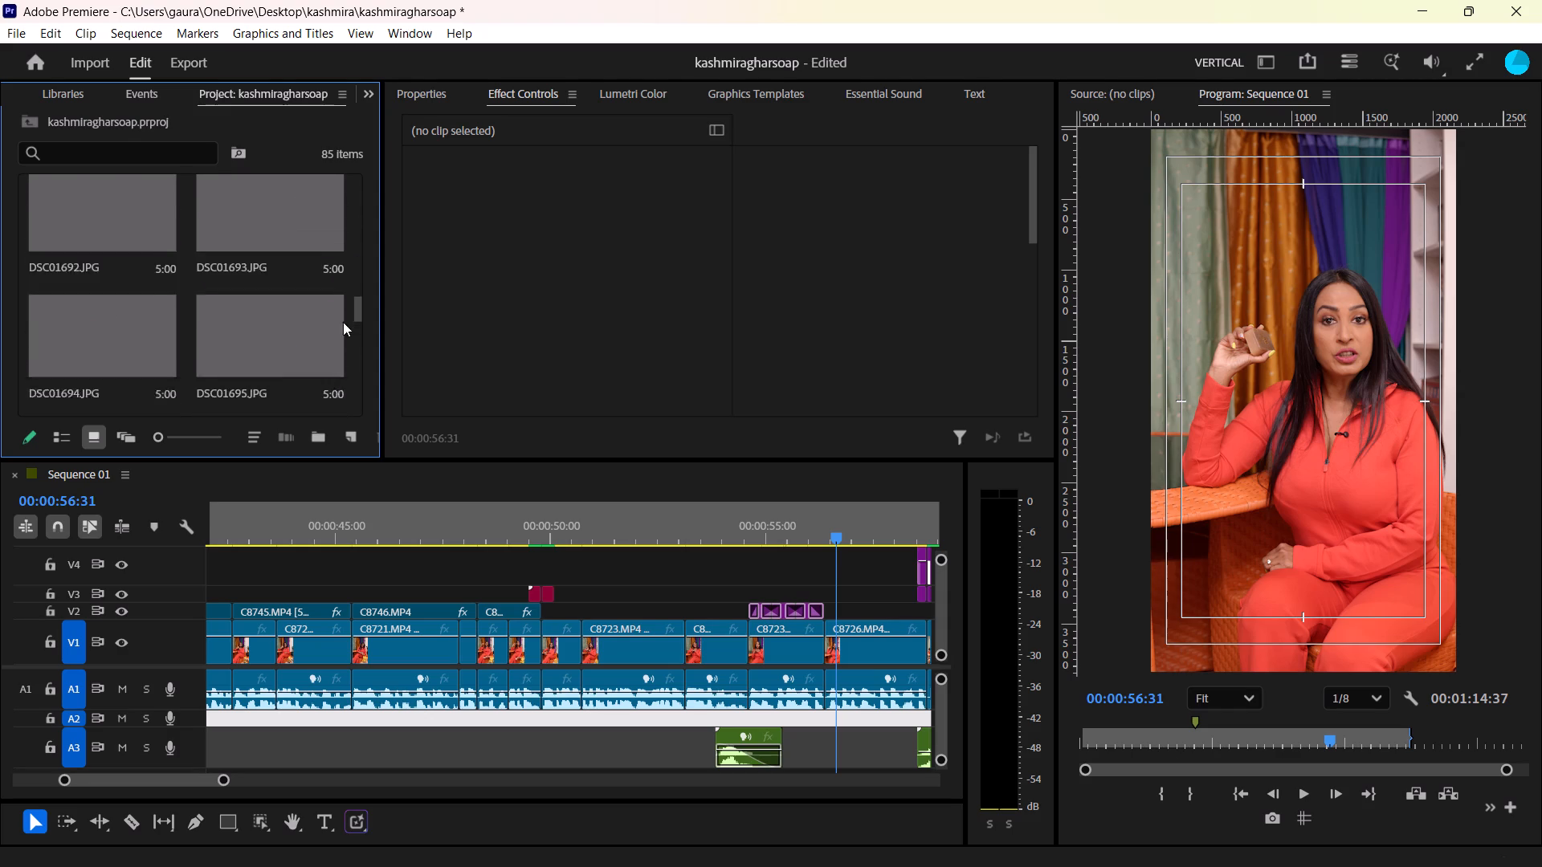
drag(343, 322, 324, 446)
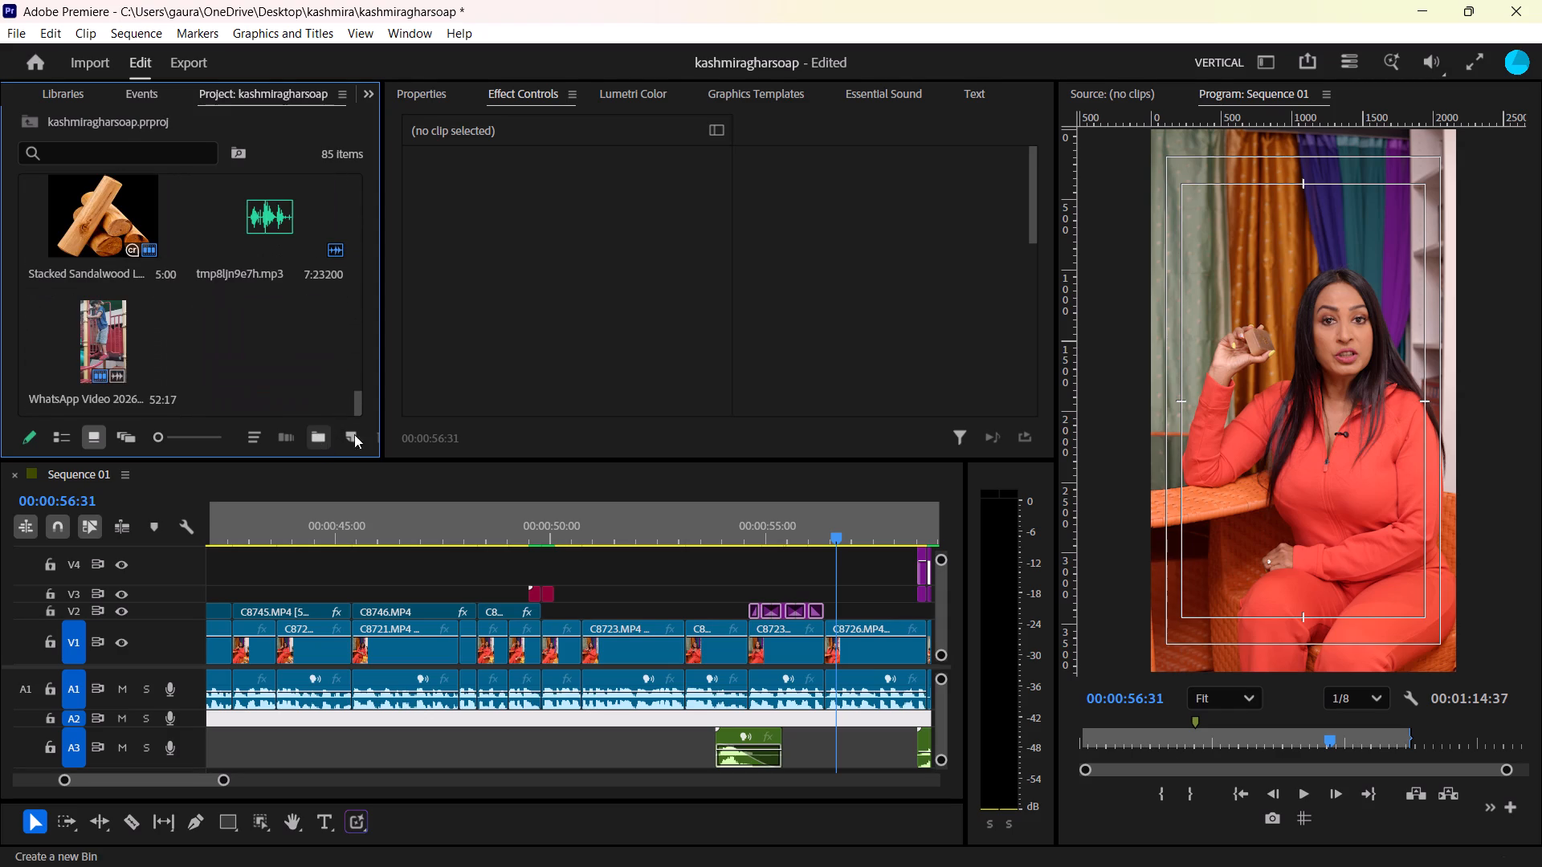
drag(357, 406, 361, 389)
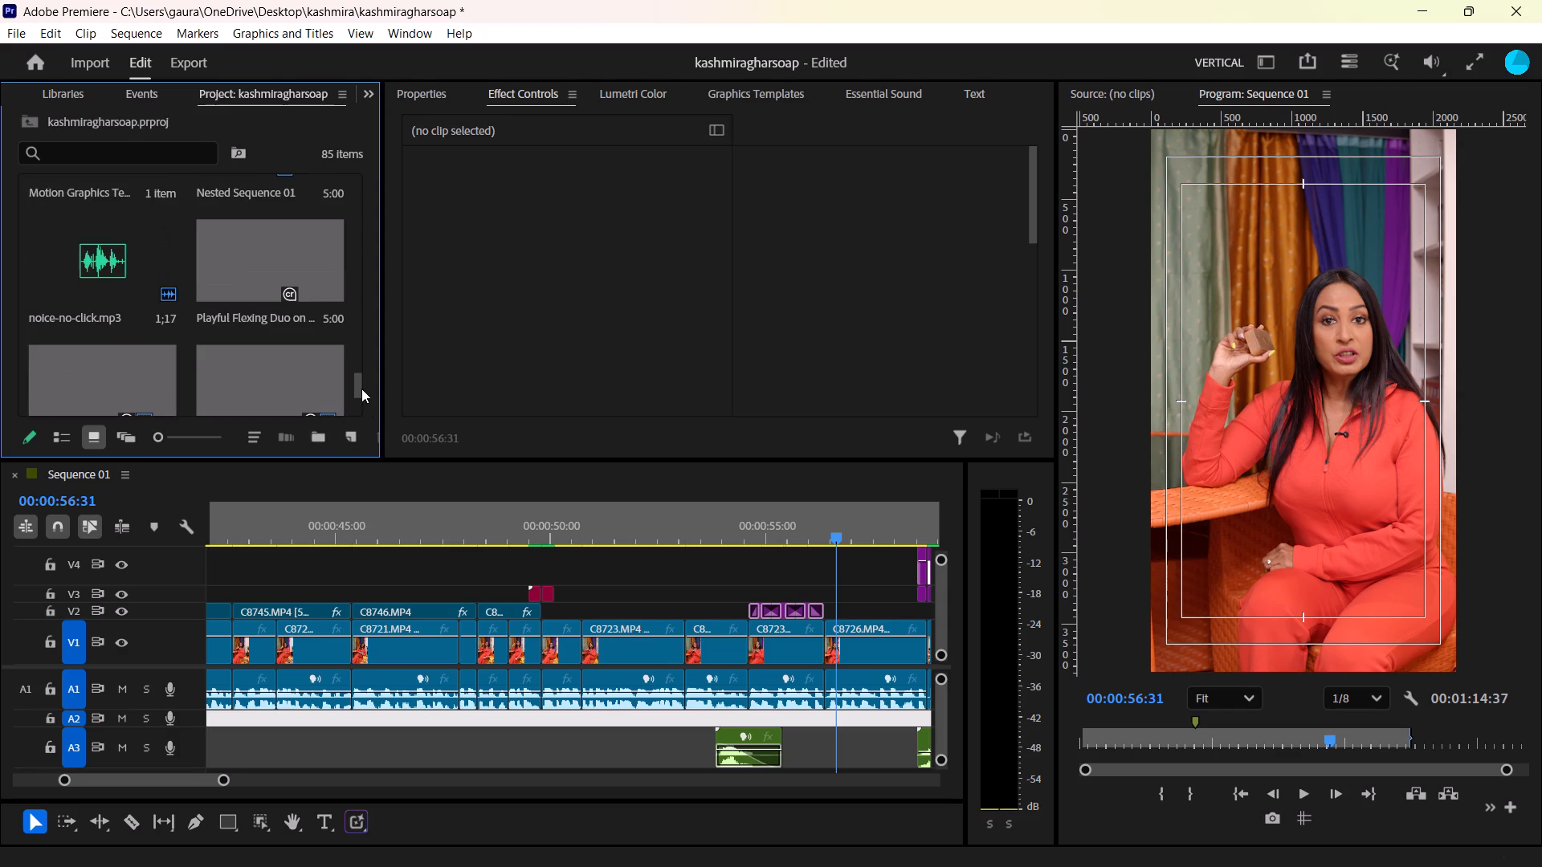
drag(361, 389, 373, 363)
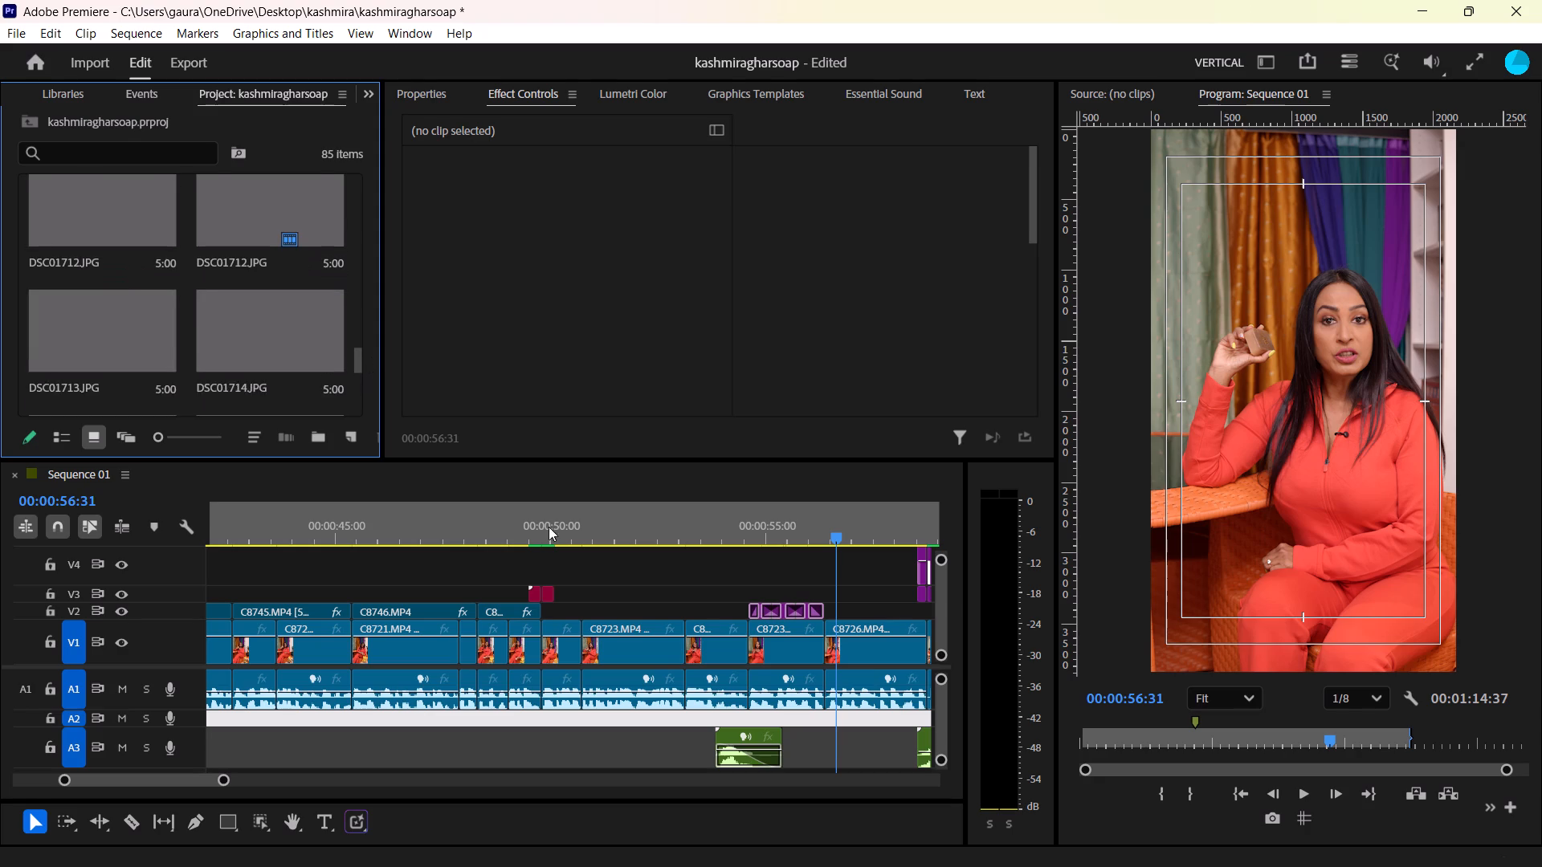
Place the downloaded popular-riser-metallic-sound-effect (1).mp3 from Brave on A3, aligned with the start of the V3 clip near 00:00:49:24, and play it back.
click(952, 854)
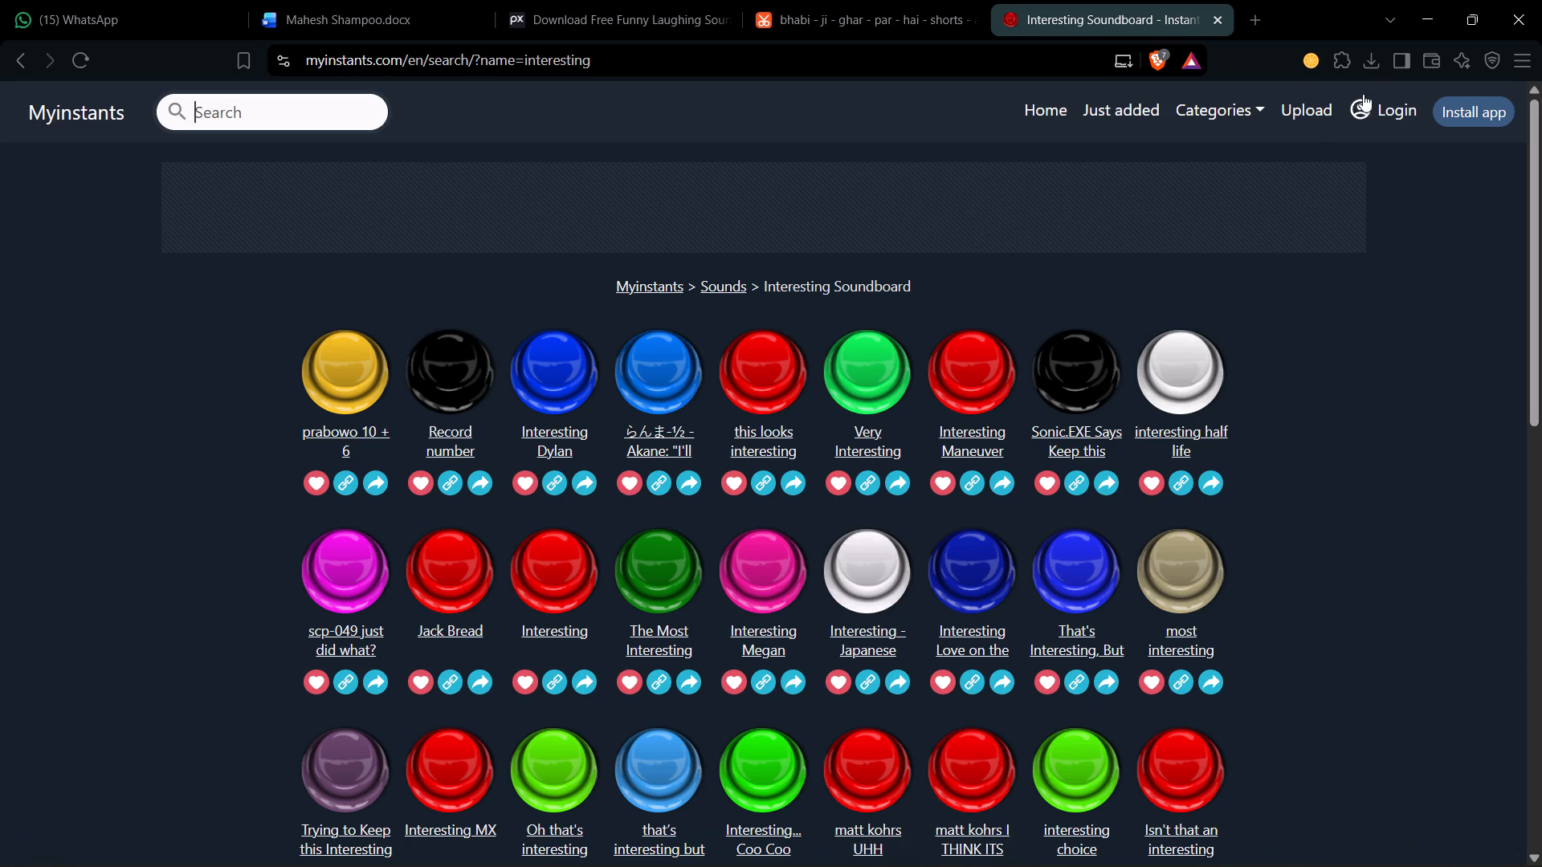
click(1372, 59)
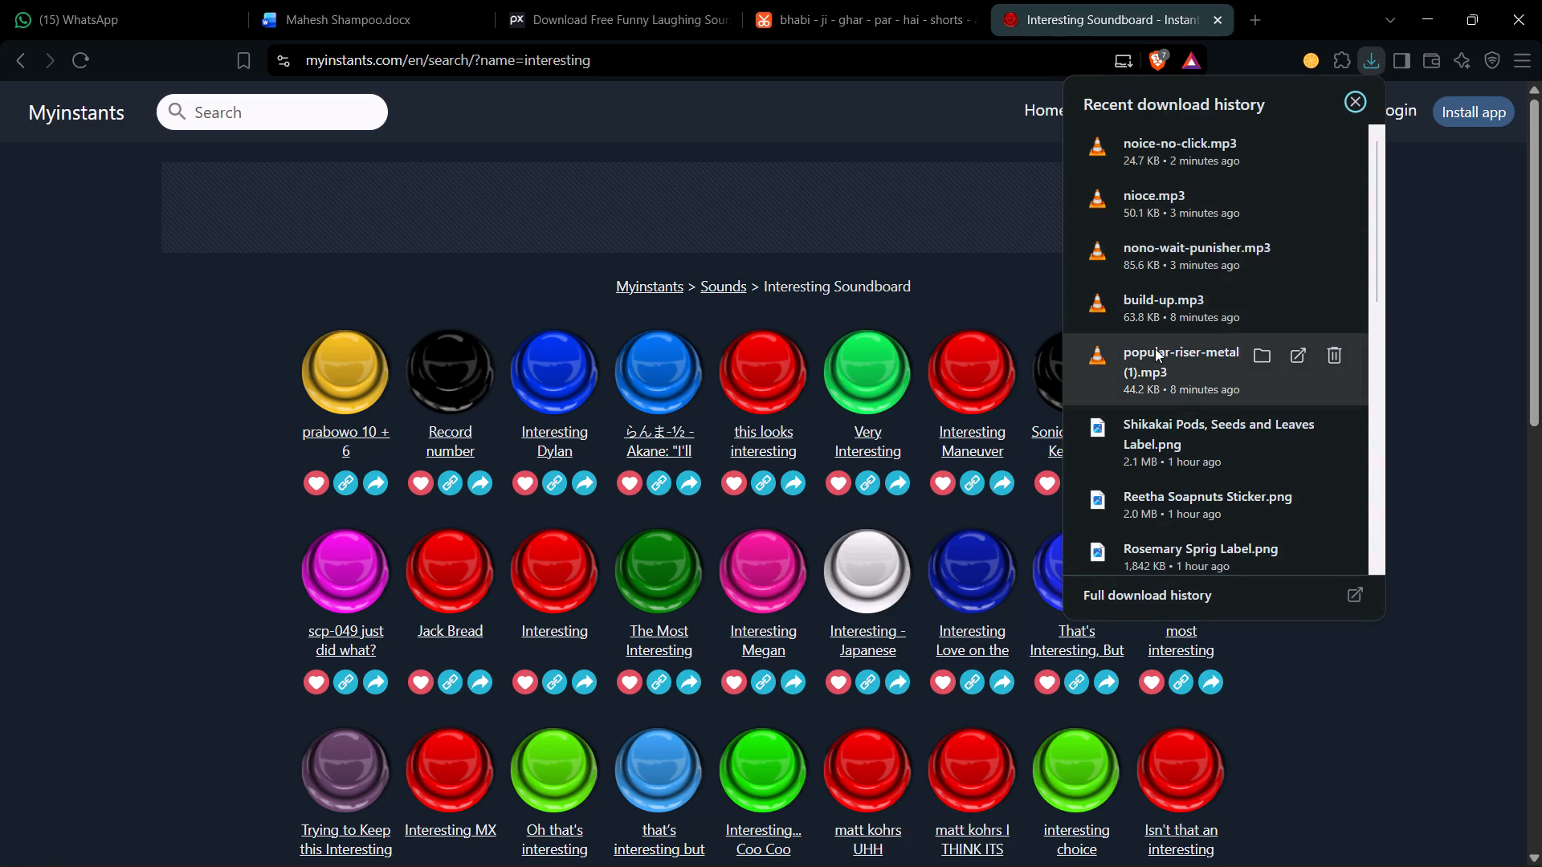
drag(1155, 348, 833, 801)
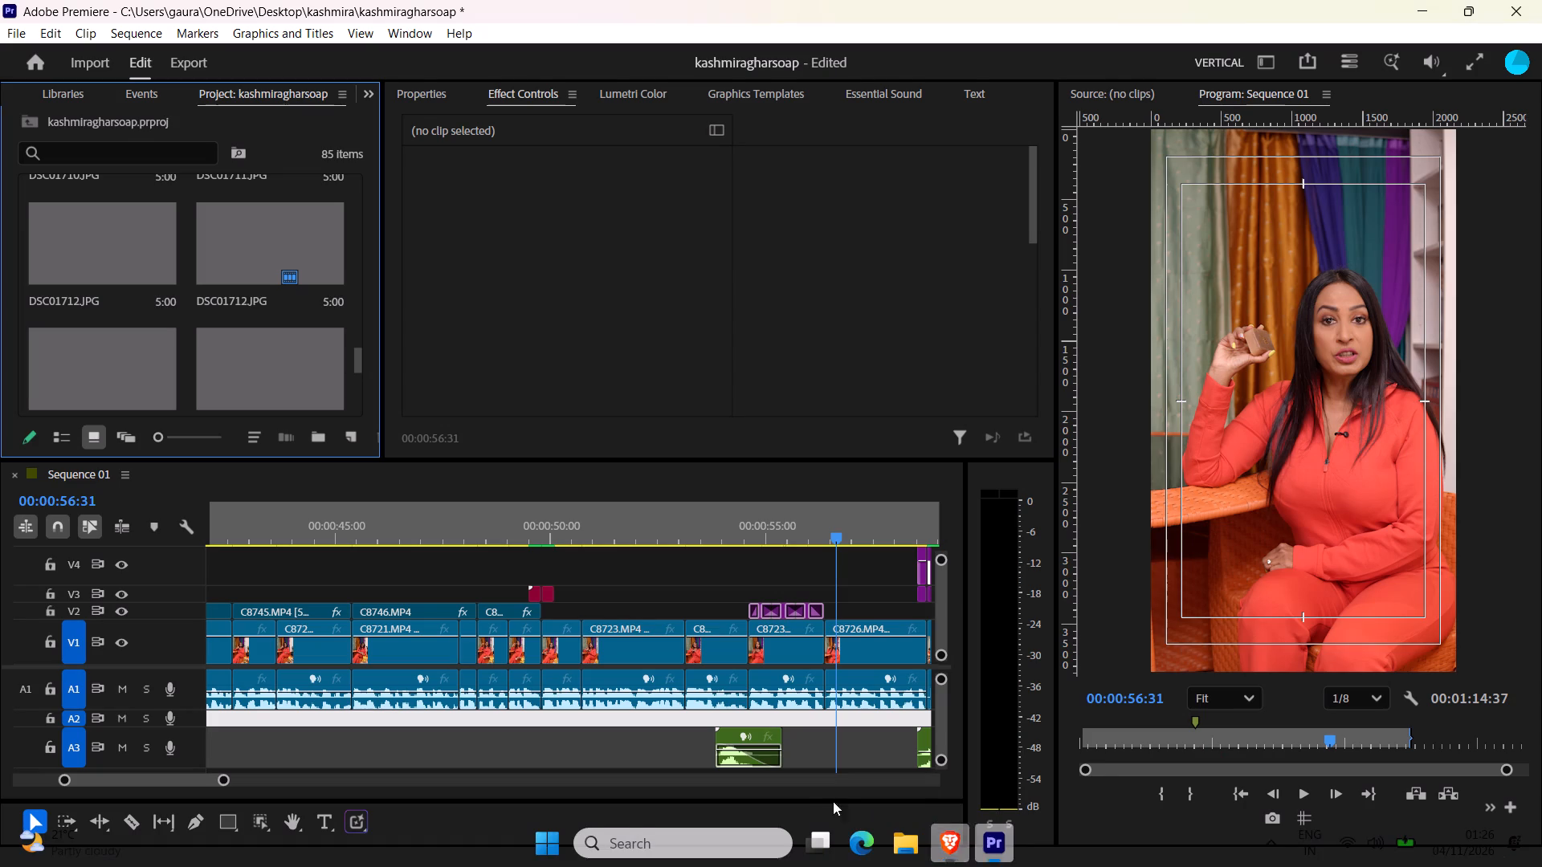
drag(833, 801, 558, 735)
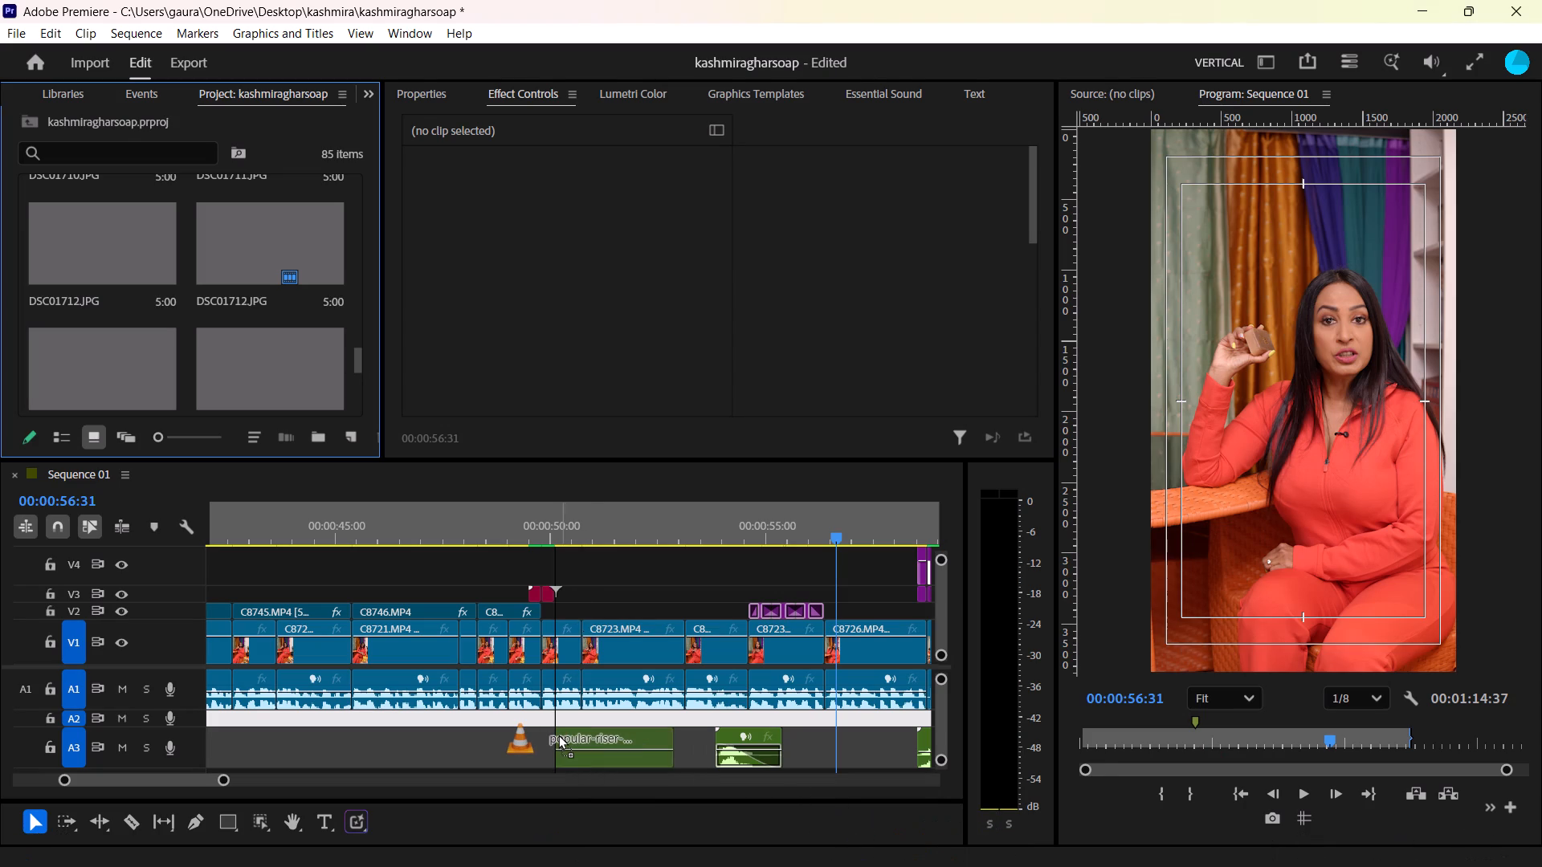
drag(558, 735, 535, 739)
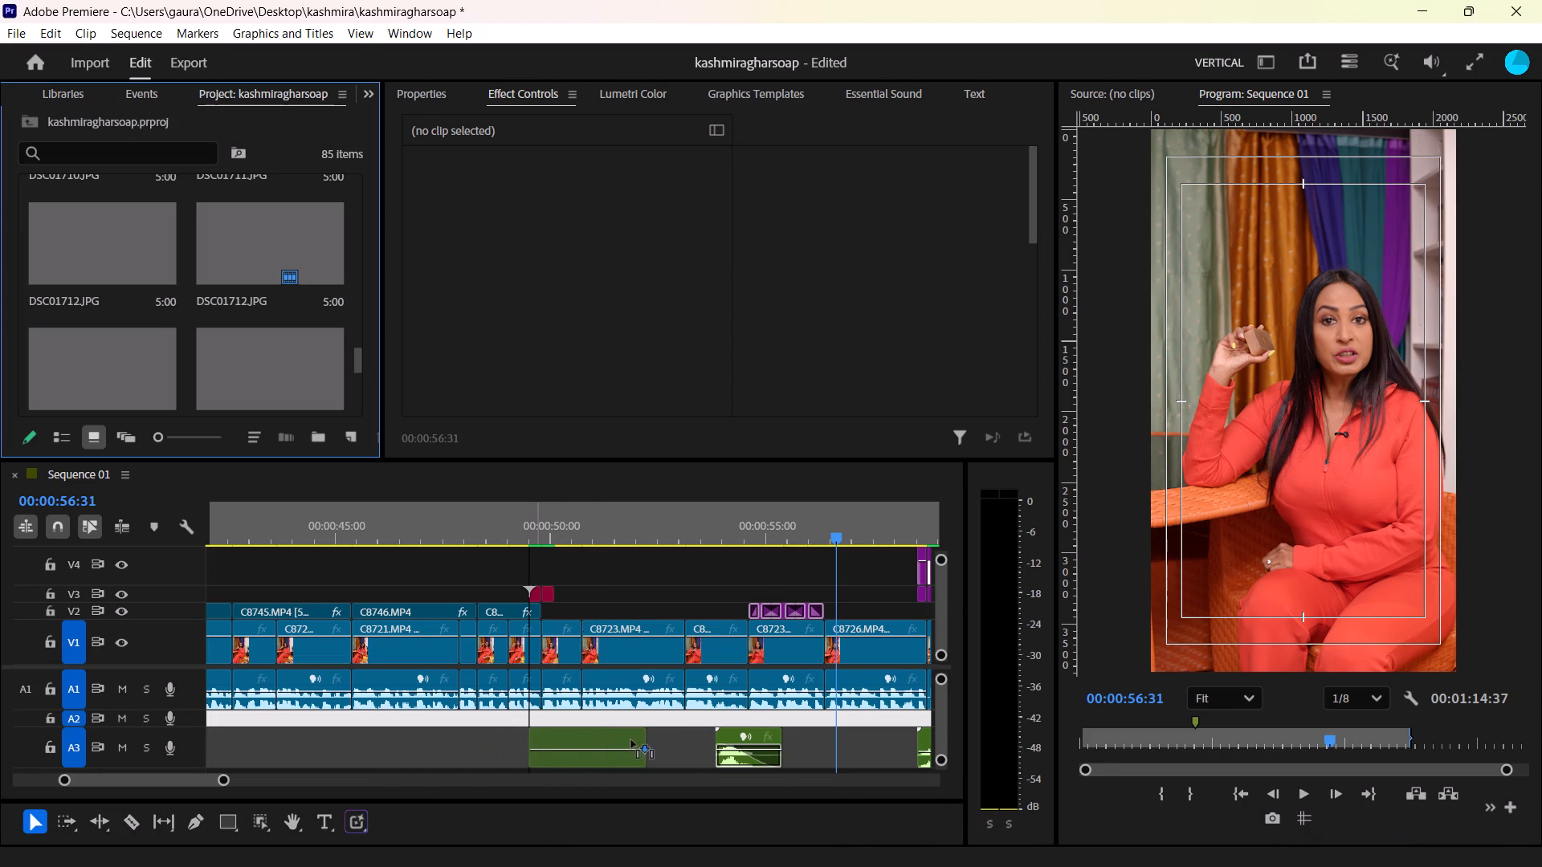
click(550, 535)
key(space)
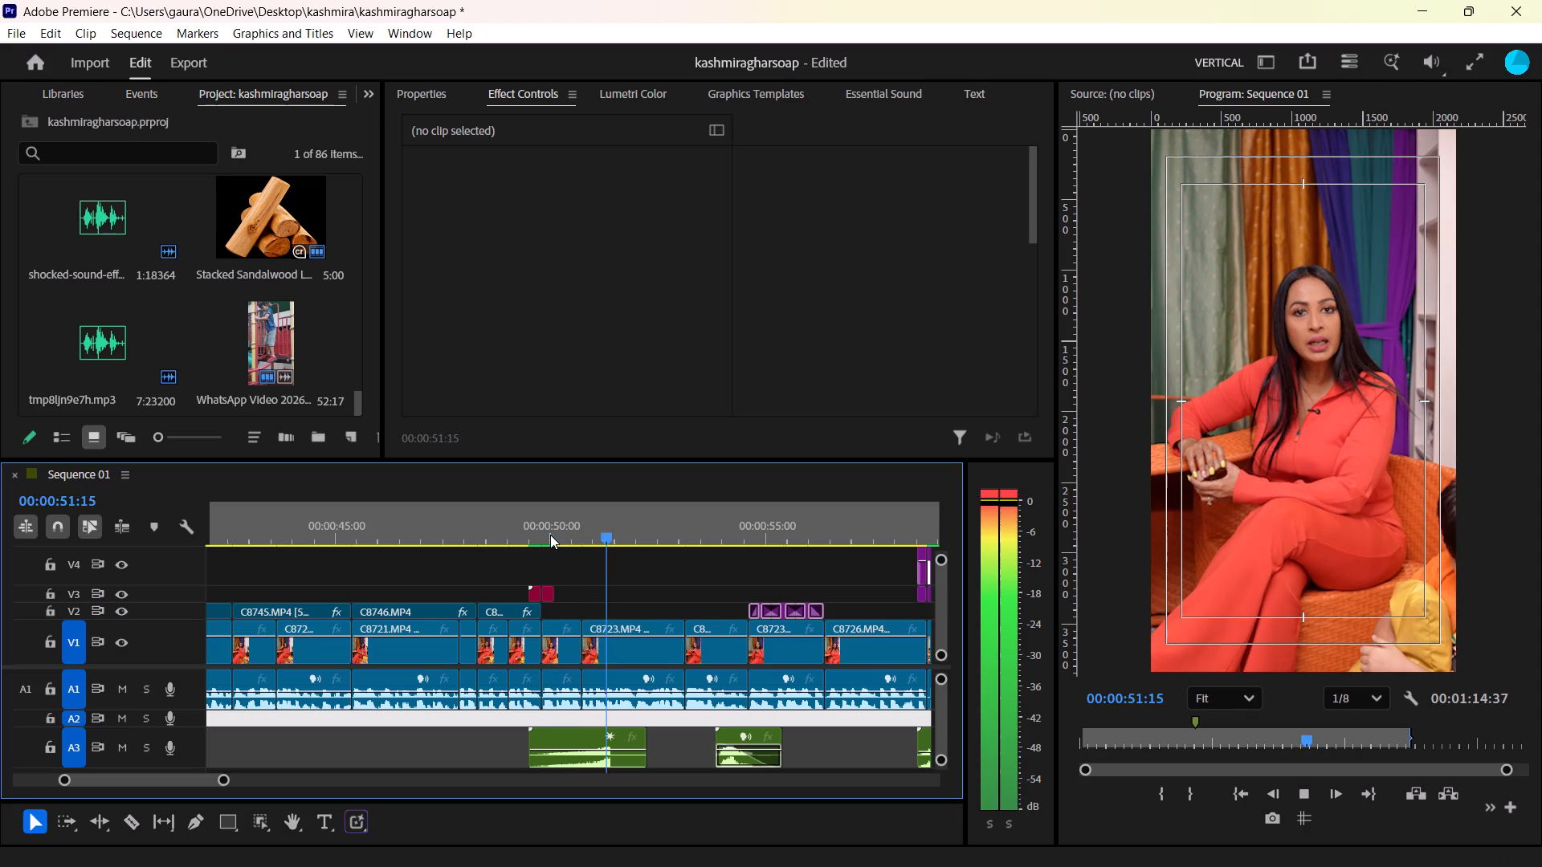
key(space)
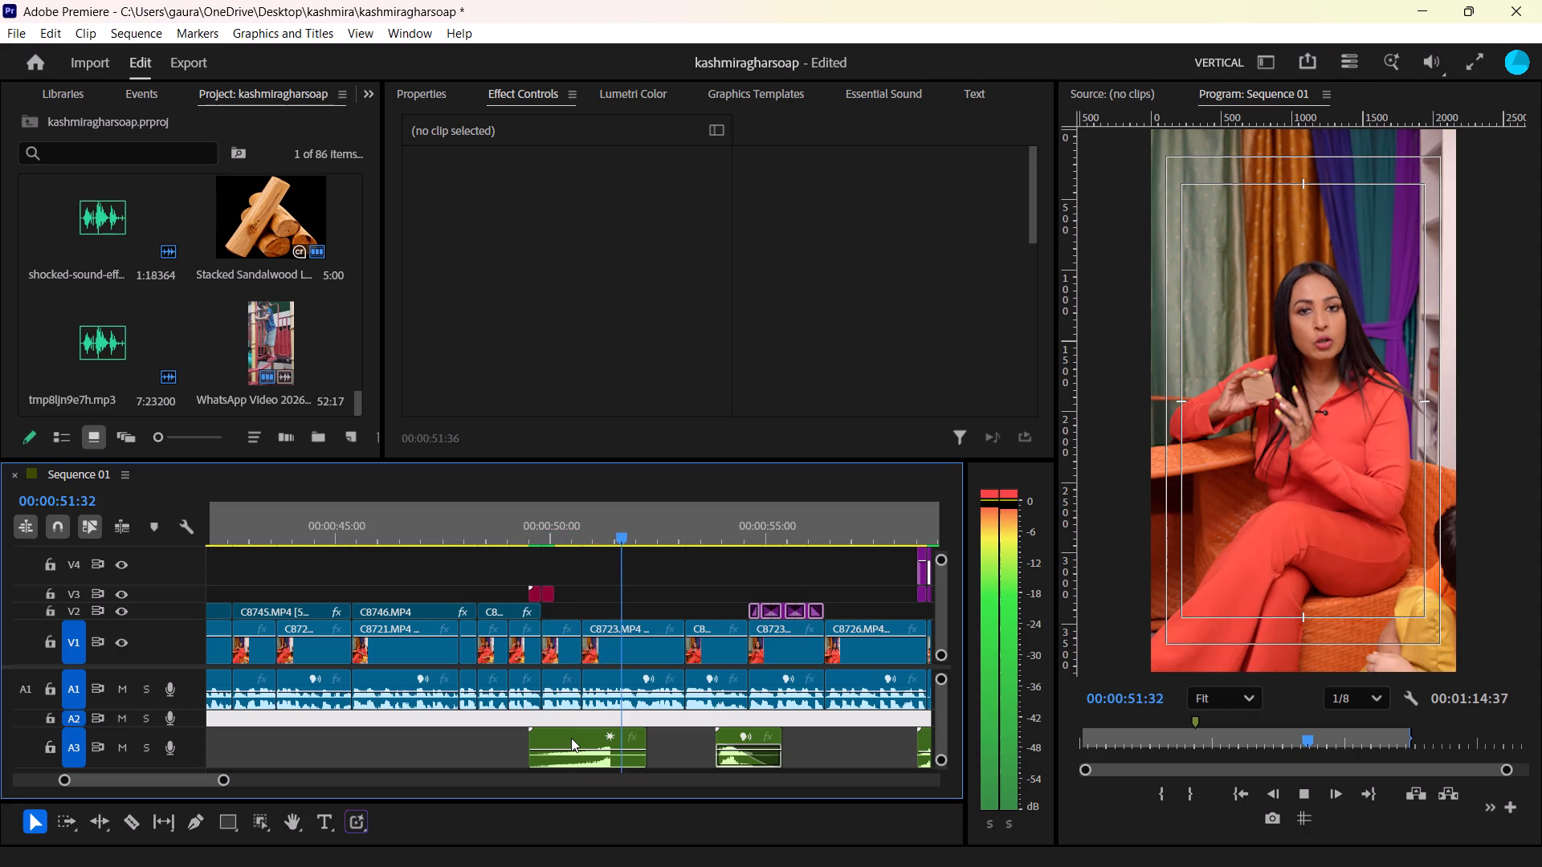
Move the popular-riser-metallic clip on A3 to start at about 00:00:50:17 and play the section back.
drag(571, 736, 589, 736)
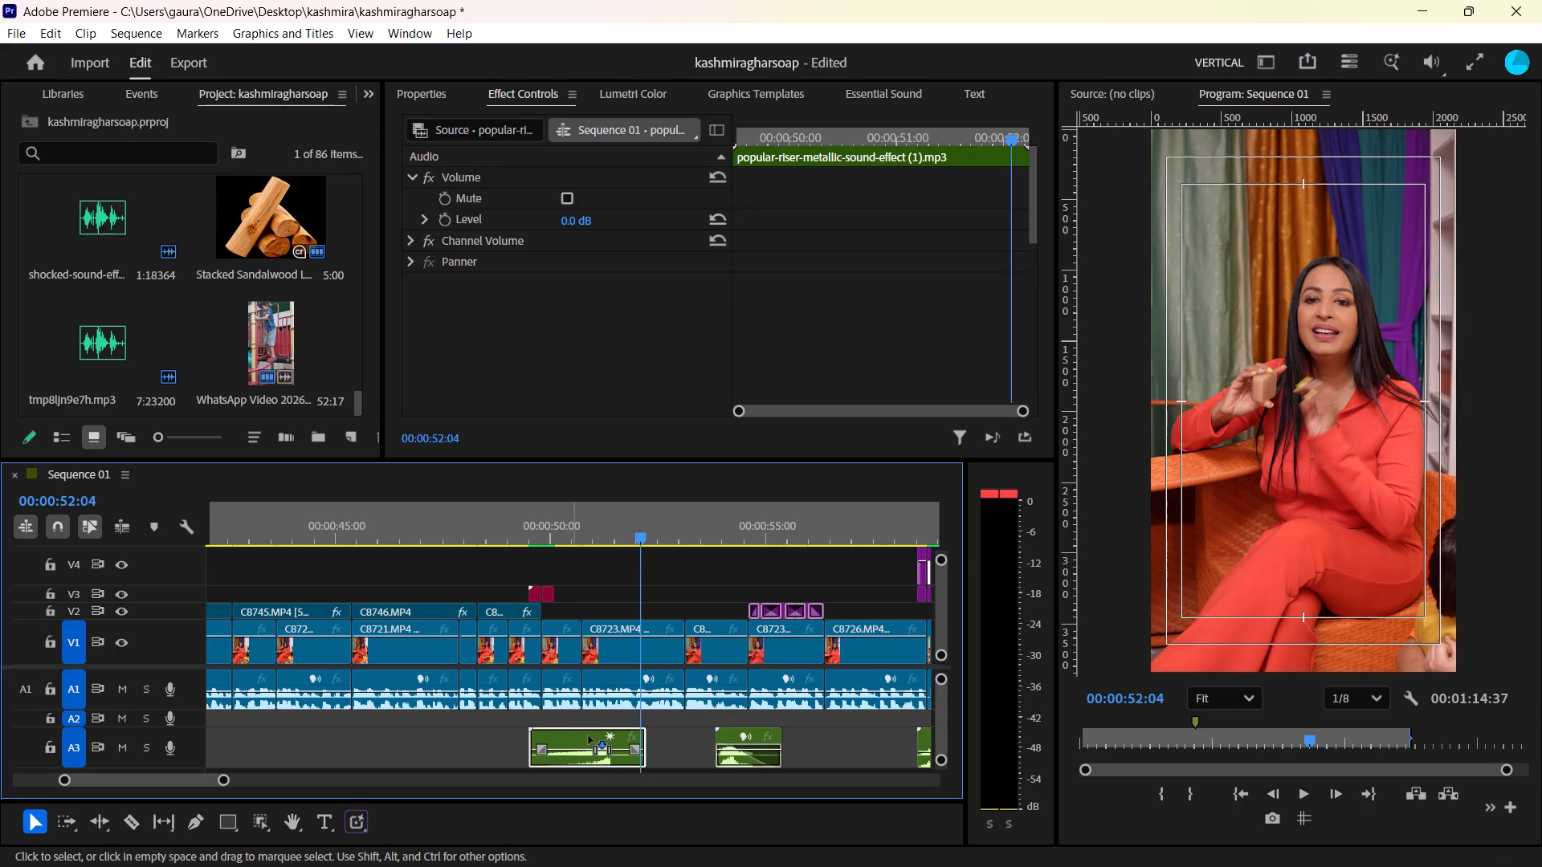
drag(589, 736, 598, 736)
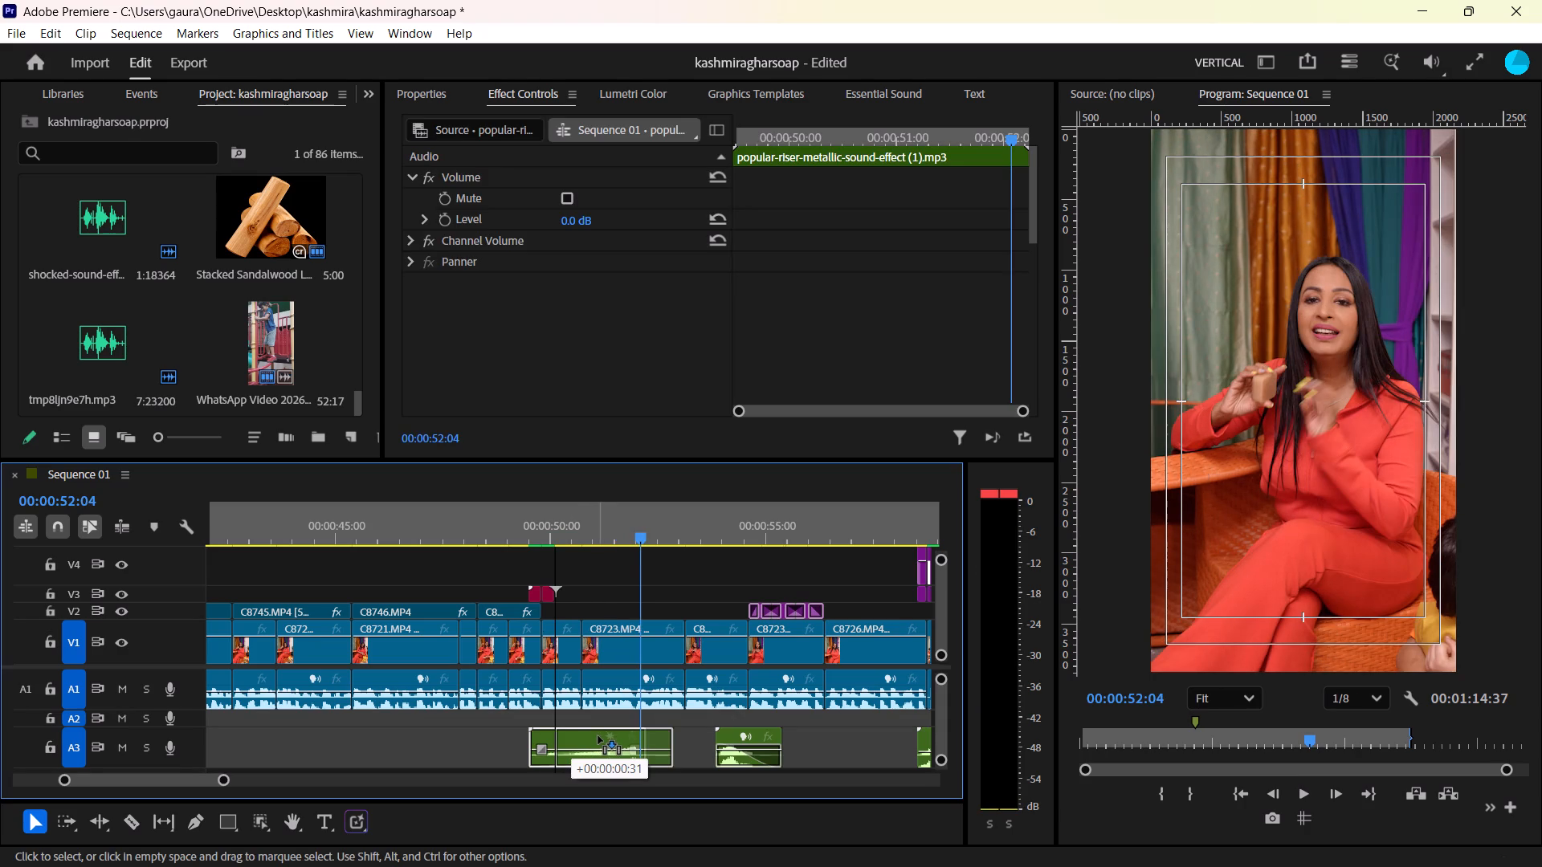
drag(598, 736, 610, 735)
click(553, 547)
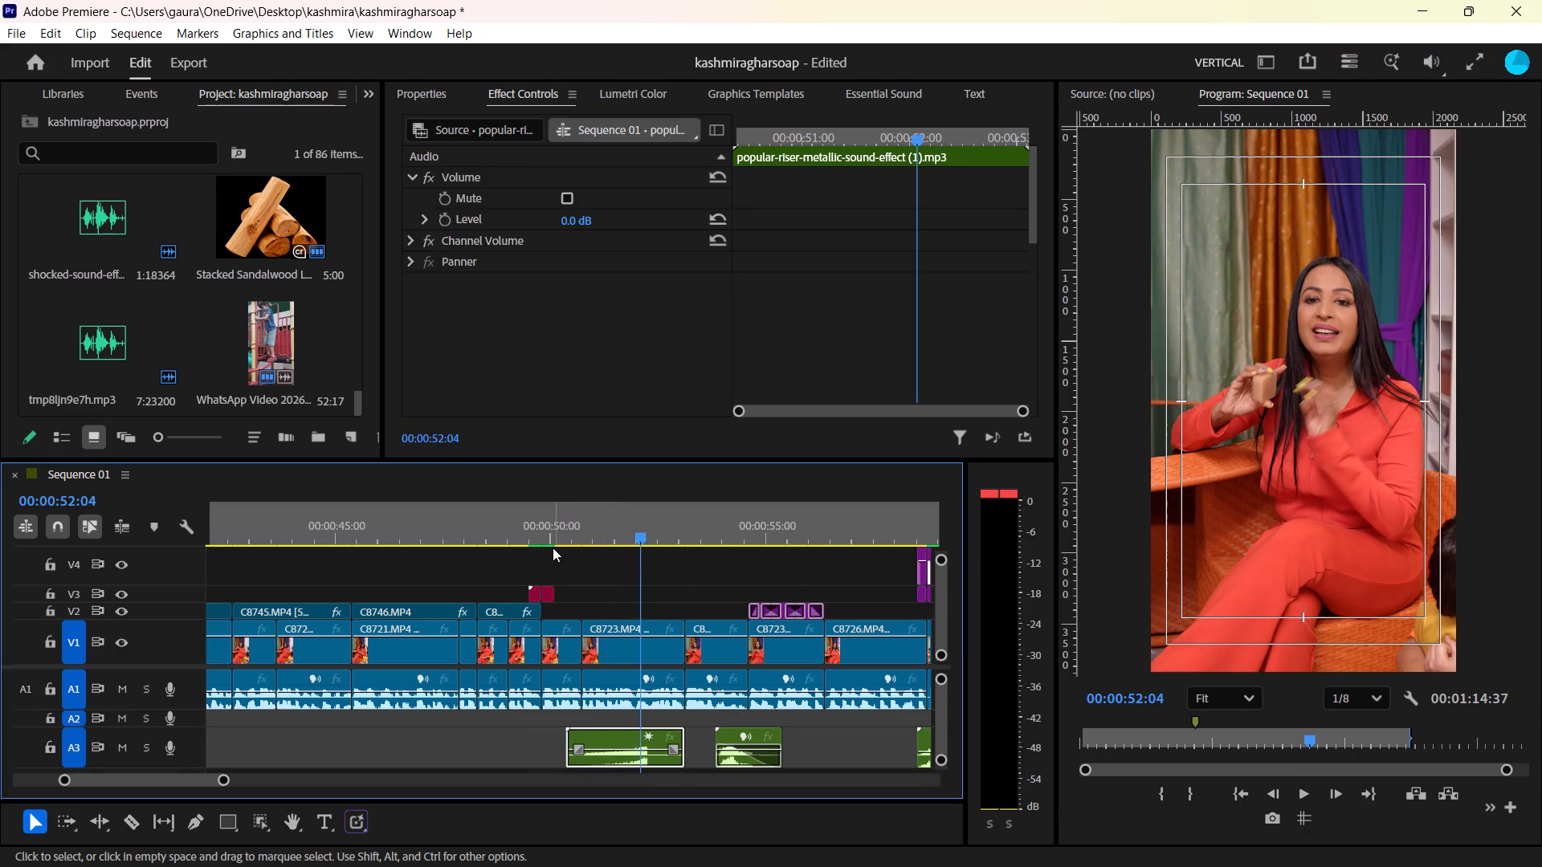
click(544, 520)
key(space)
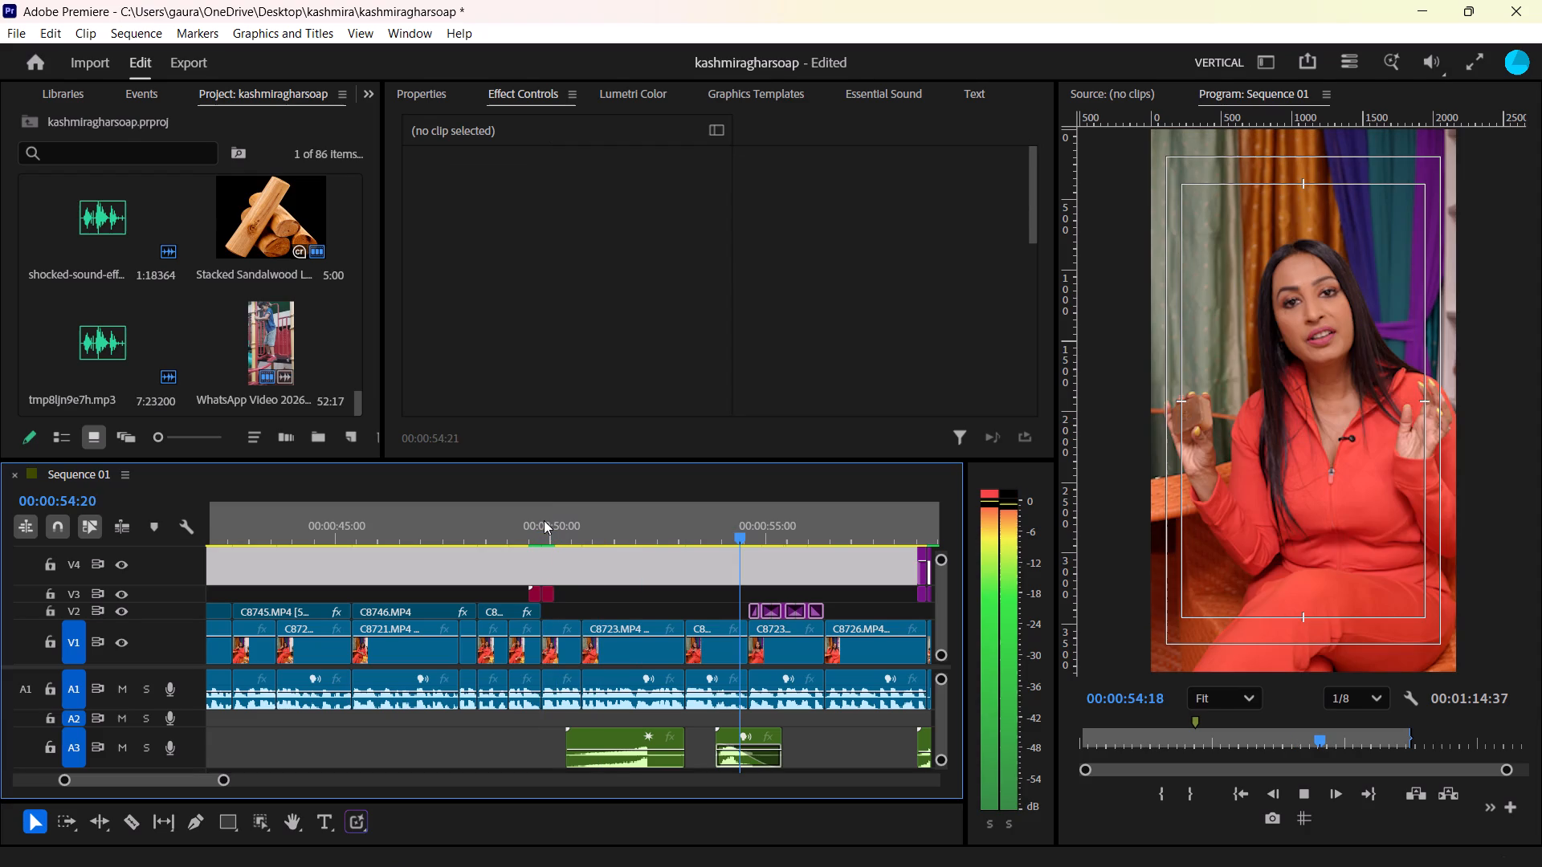
key(space)
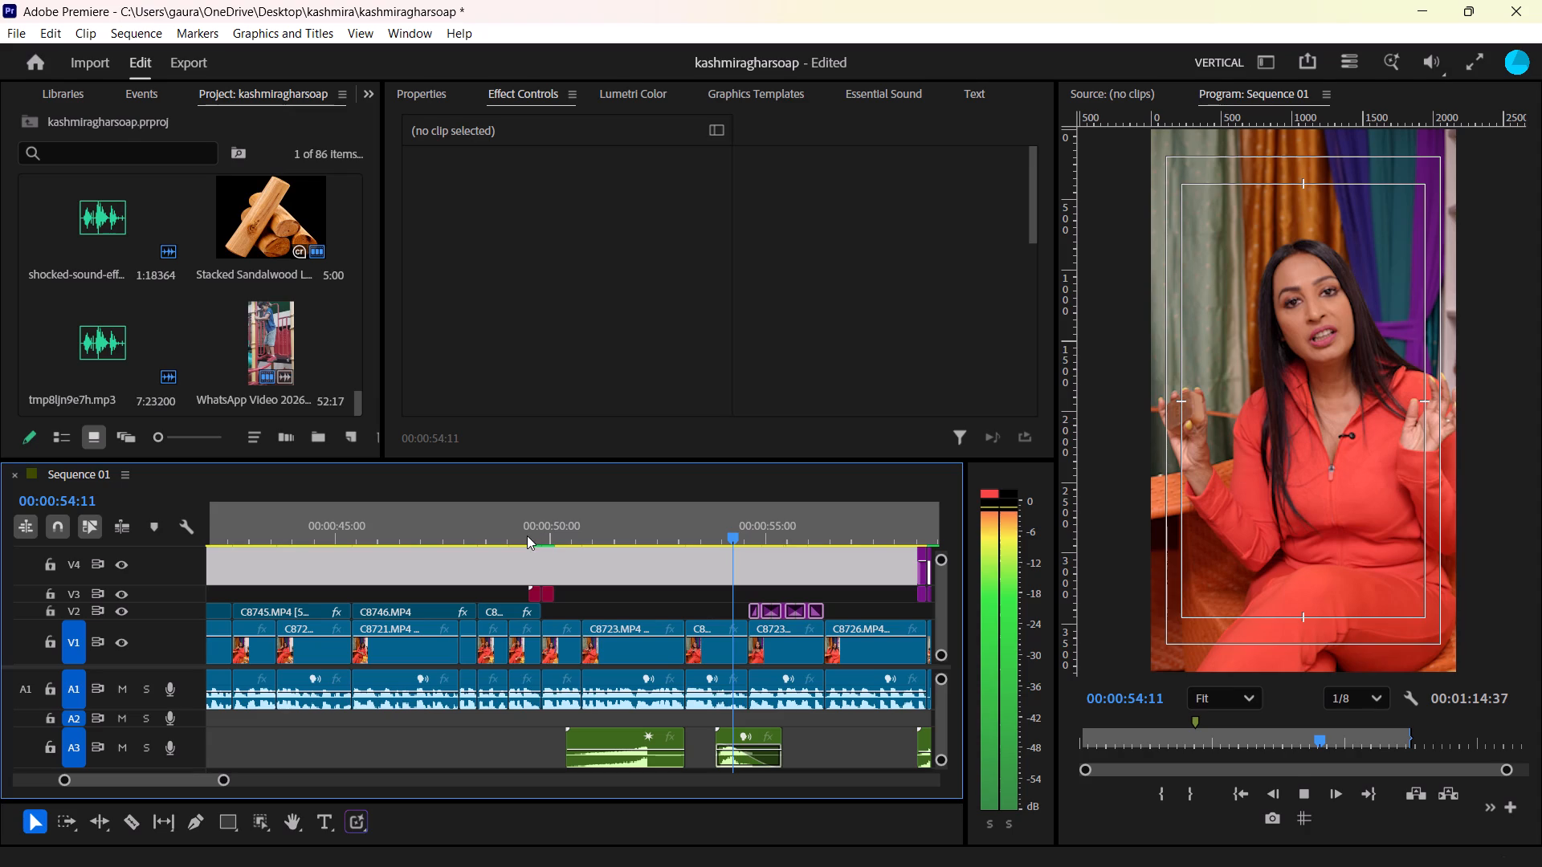
Duplicate the popular-riser-metallic clip on A3 and move the copy to start at about 00:00:18:30, below the C8715.MP4 cut.
click(601, 736)
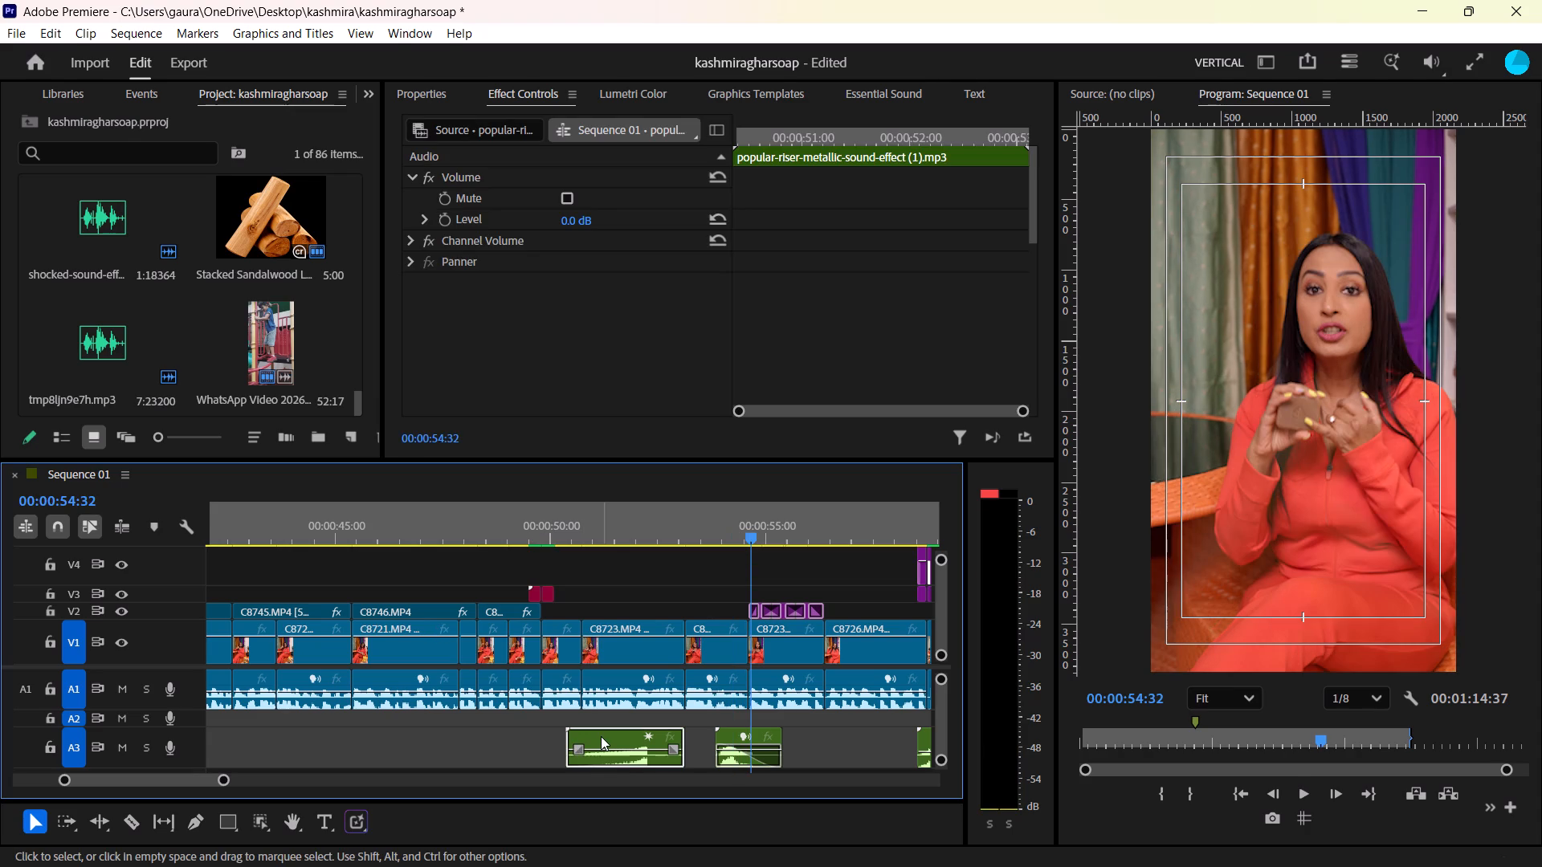
alt+drag(601, 736, 447, 744)
drag(447, 744, 306, 767)
key(ctrl+z)
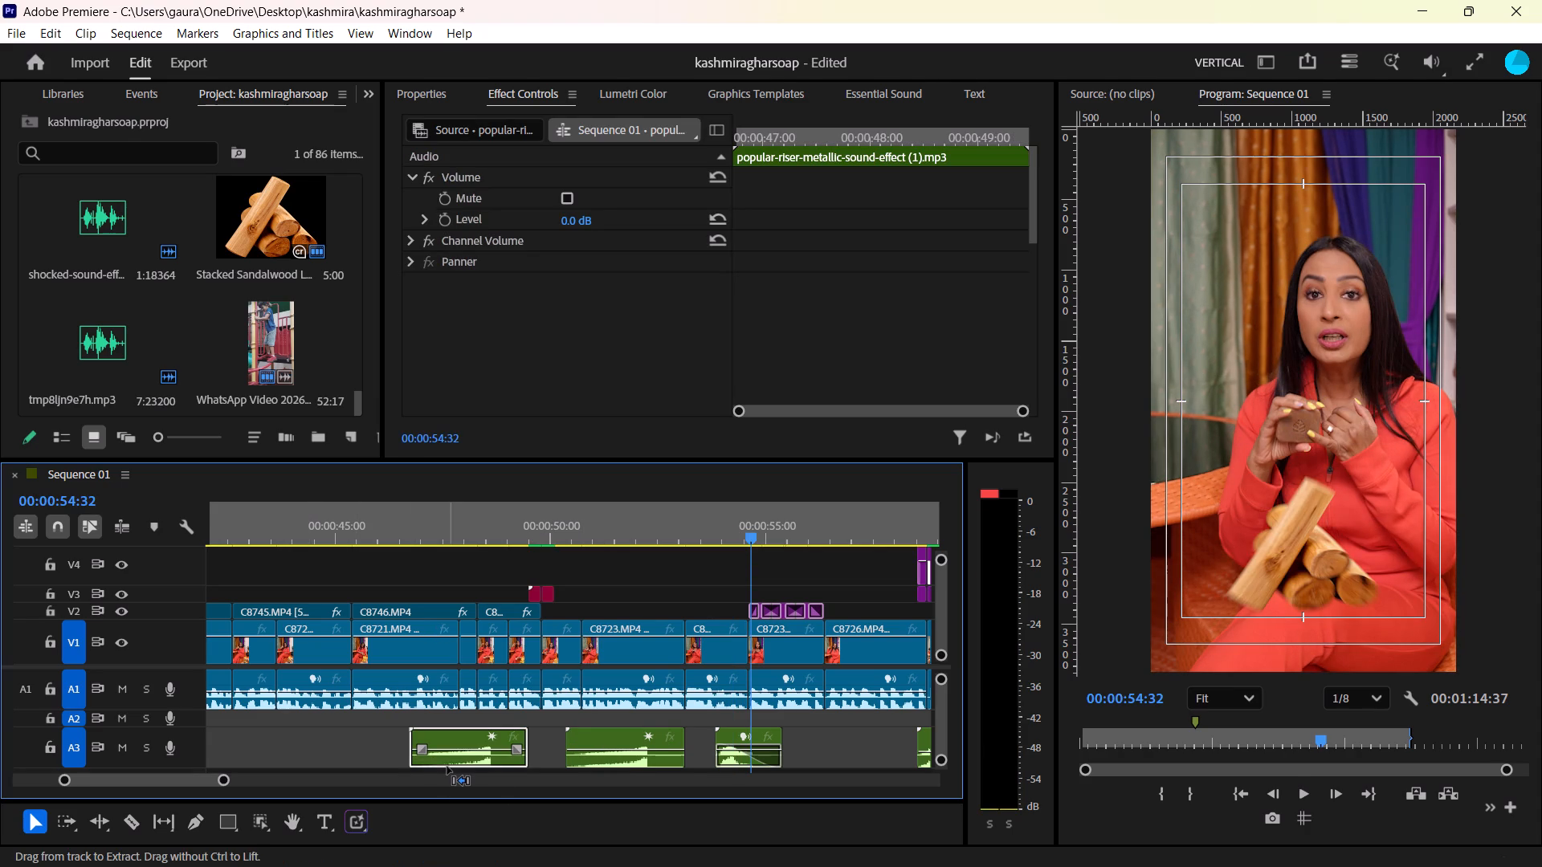
drag(450, 735, 187, 744)
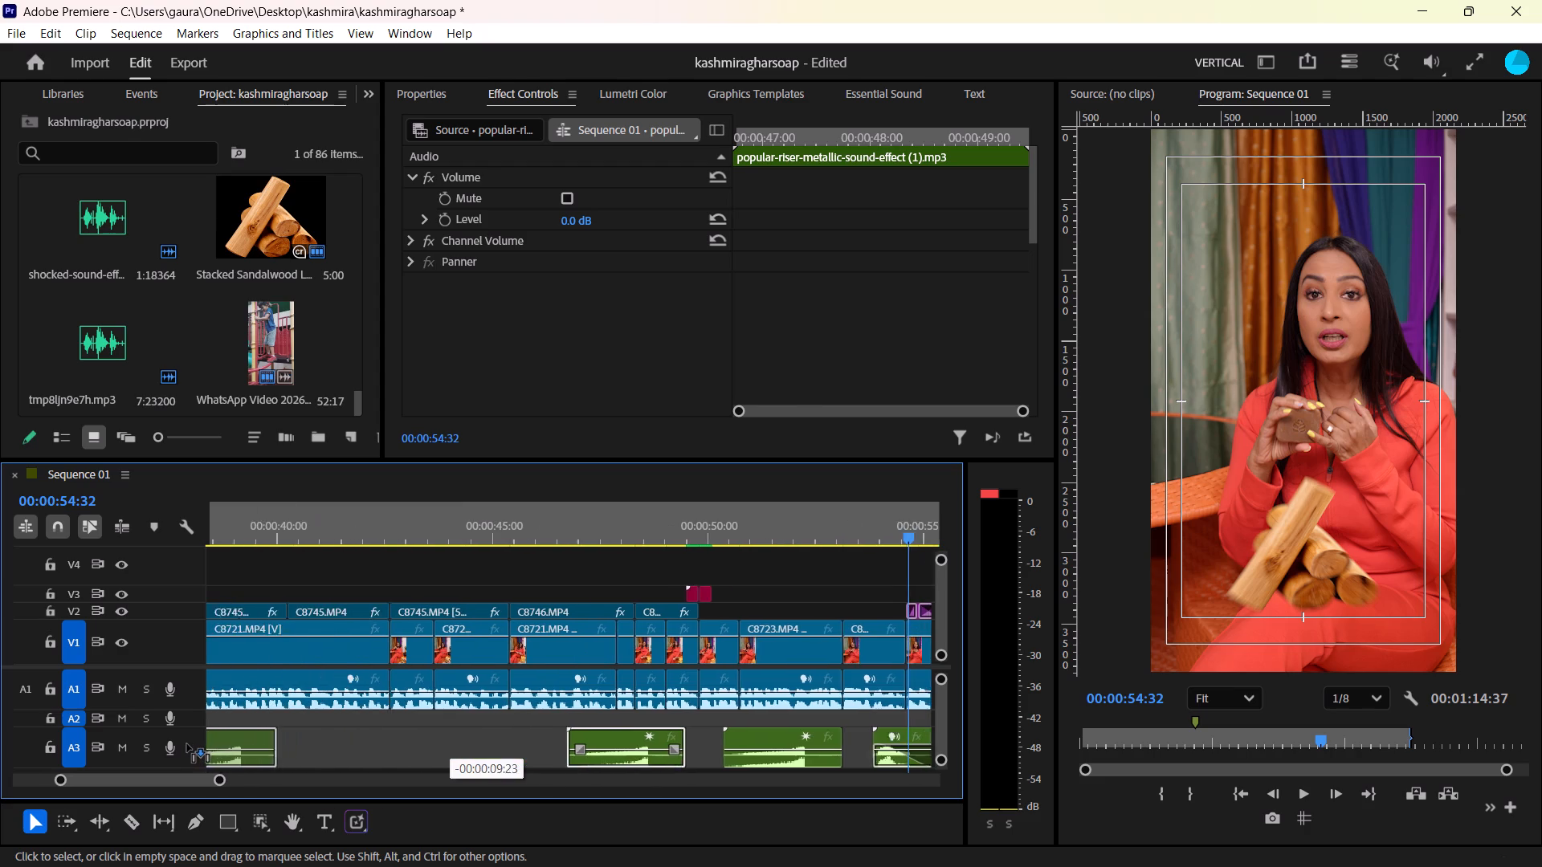
drag(187, 744, 367, 734)
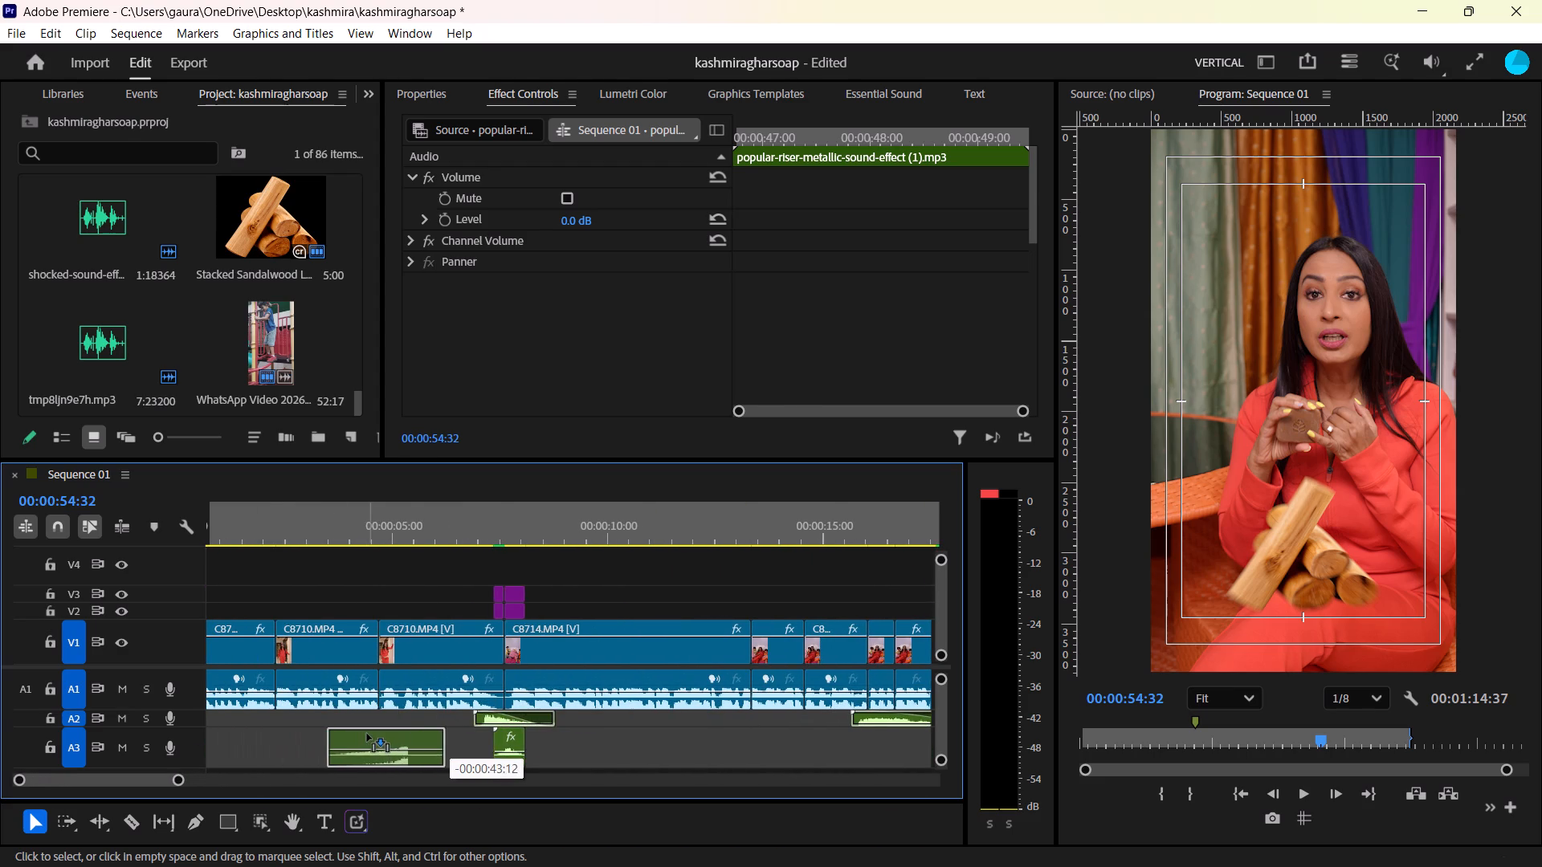
drag(367, 734, 822, 735)
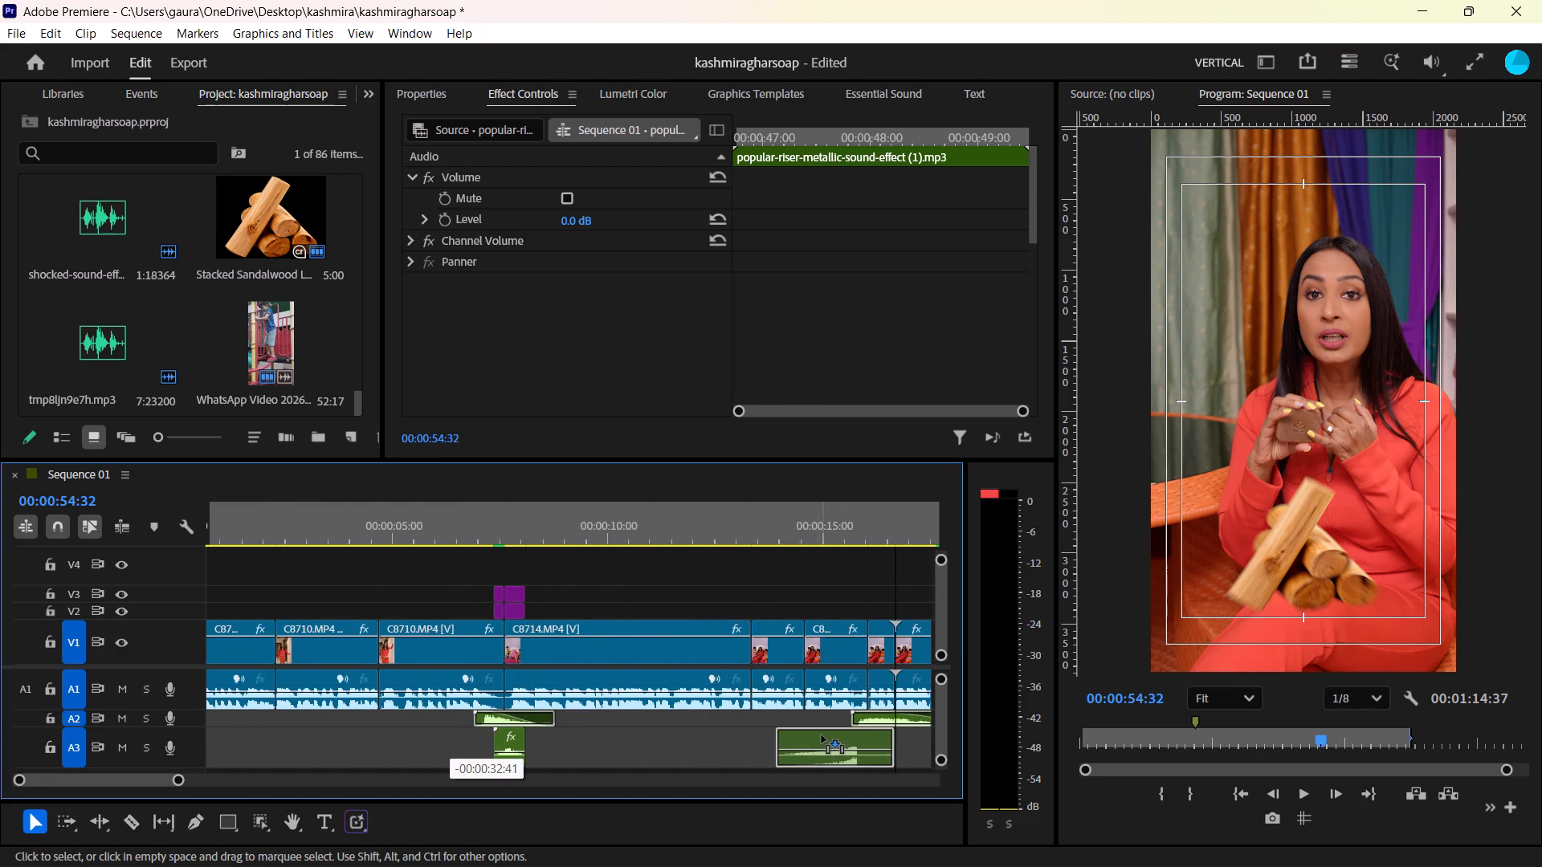
drag(822, 735, 210, 765)
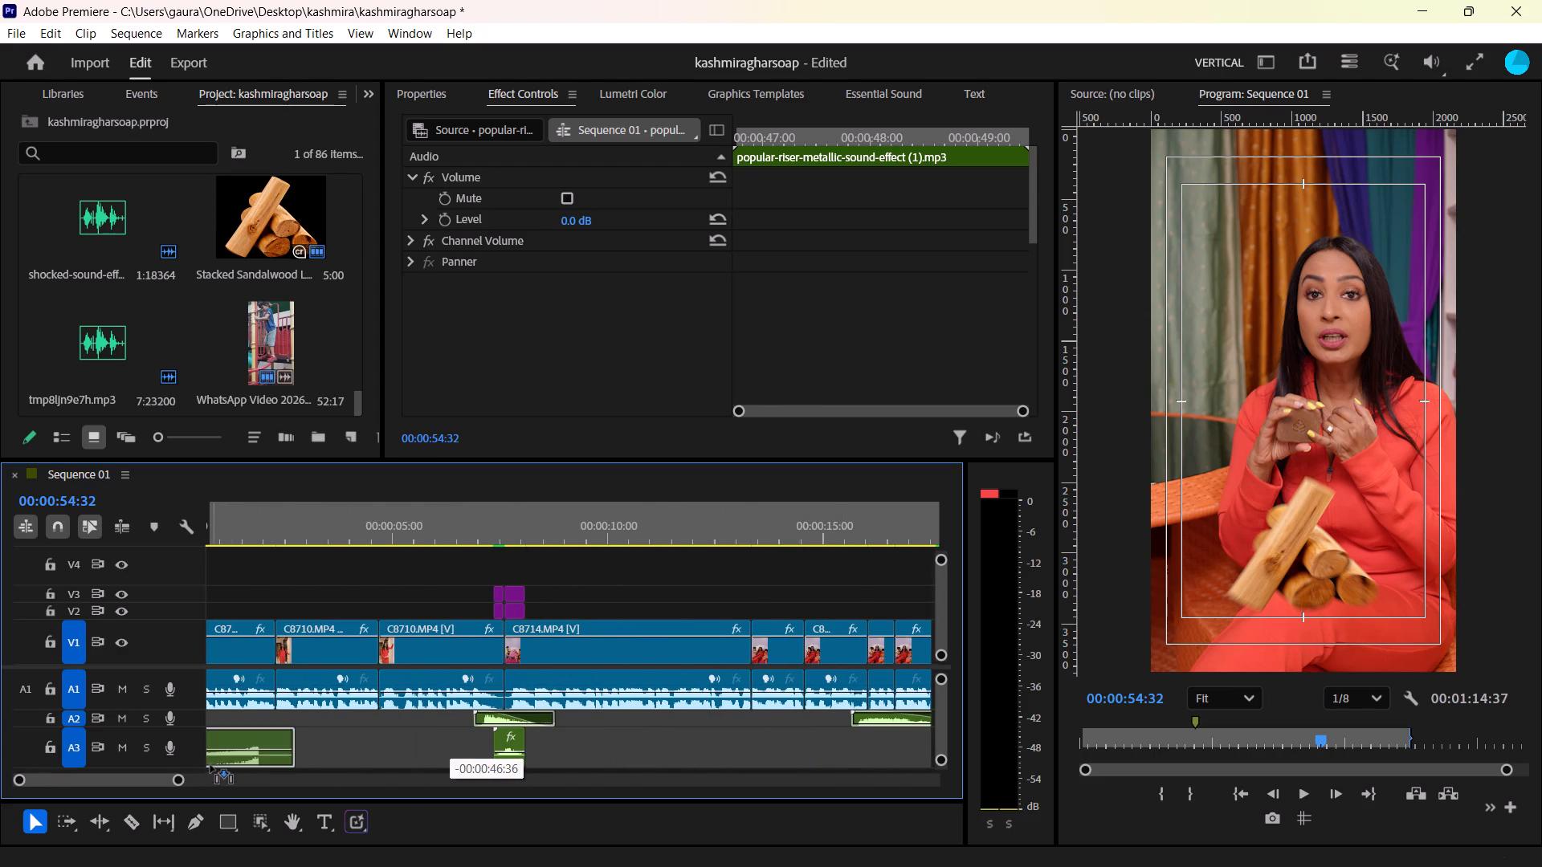
drag(210, 765, 743, 745)
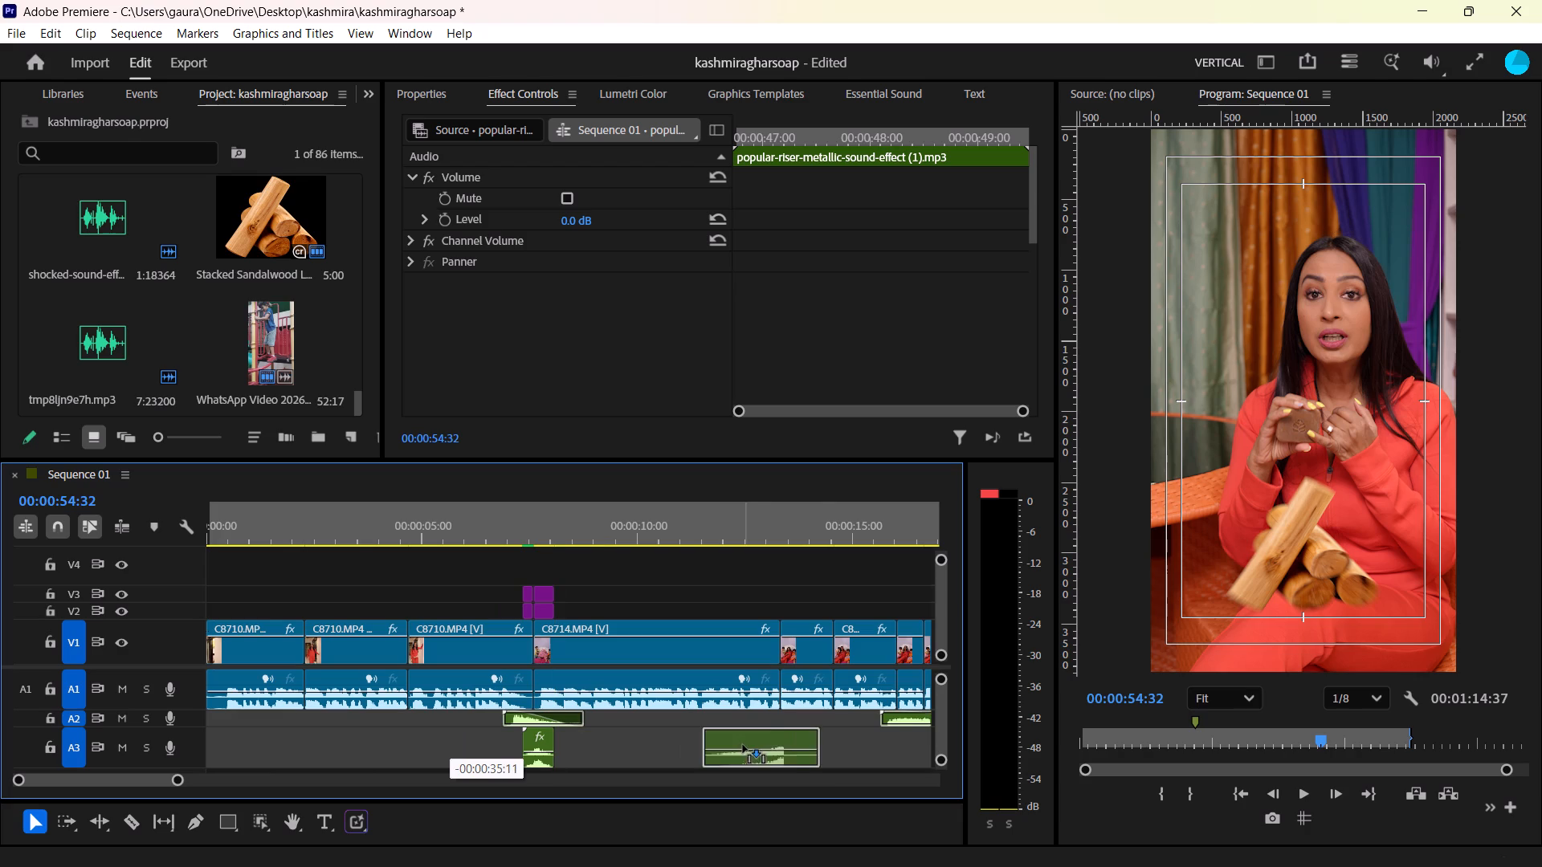
drag(743, 745, 681, 756)
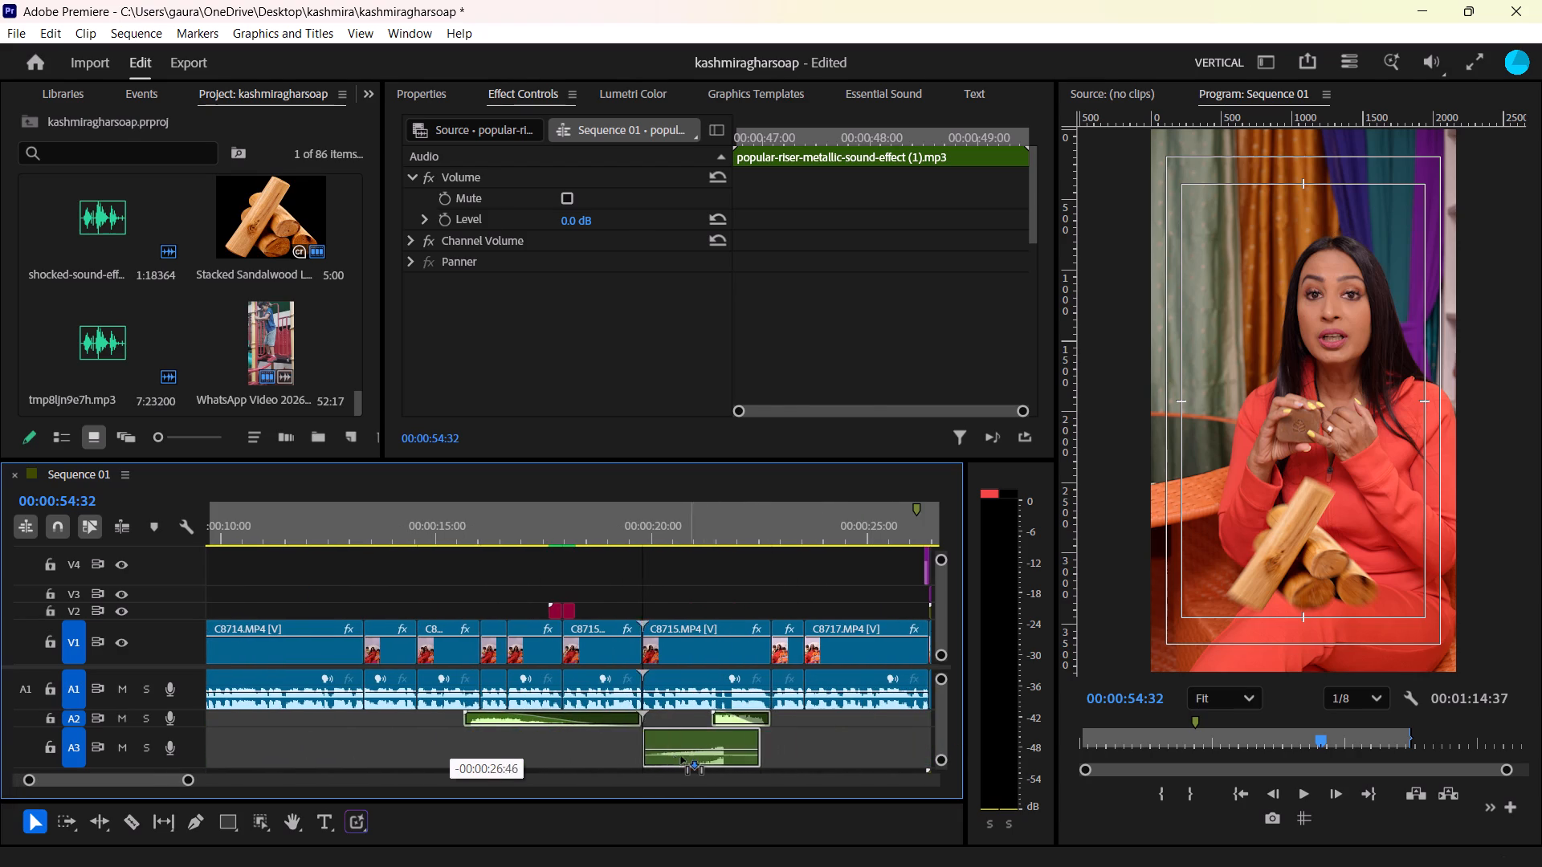
drag(681, 756, 626, 764)
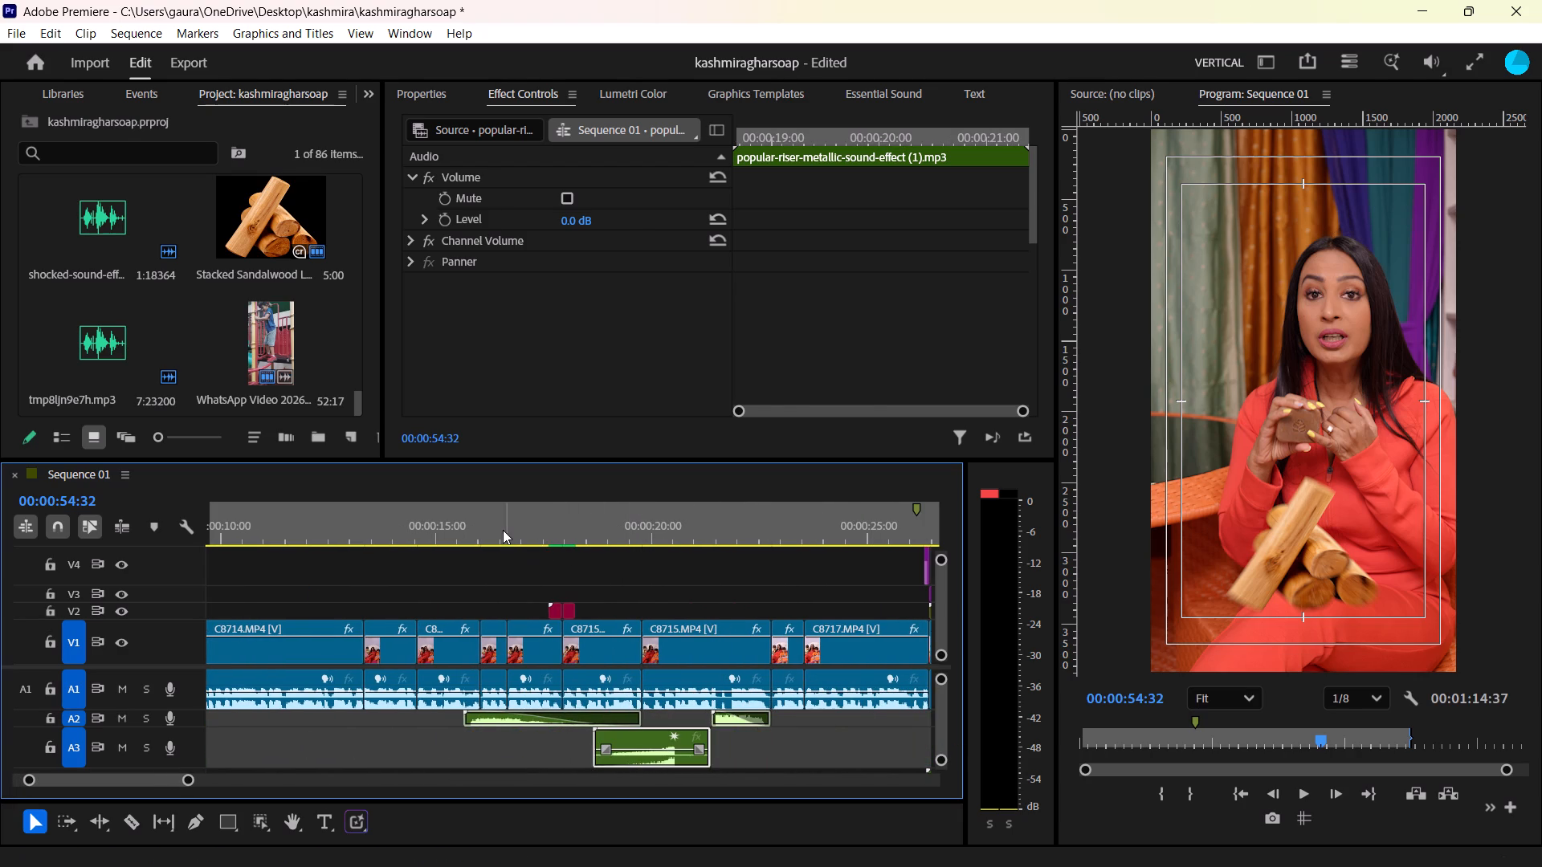
Move the popular-riser-metallic clip on A3 to start at the C8714.MP4 cut near 00:00:13:15 and play it back.
click(502, 528)
key(space)
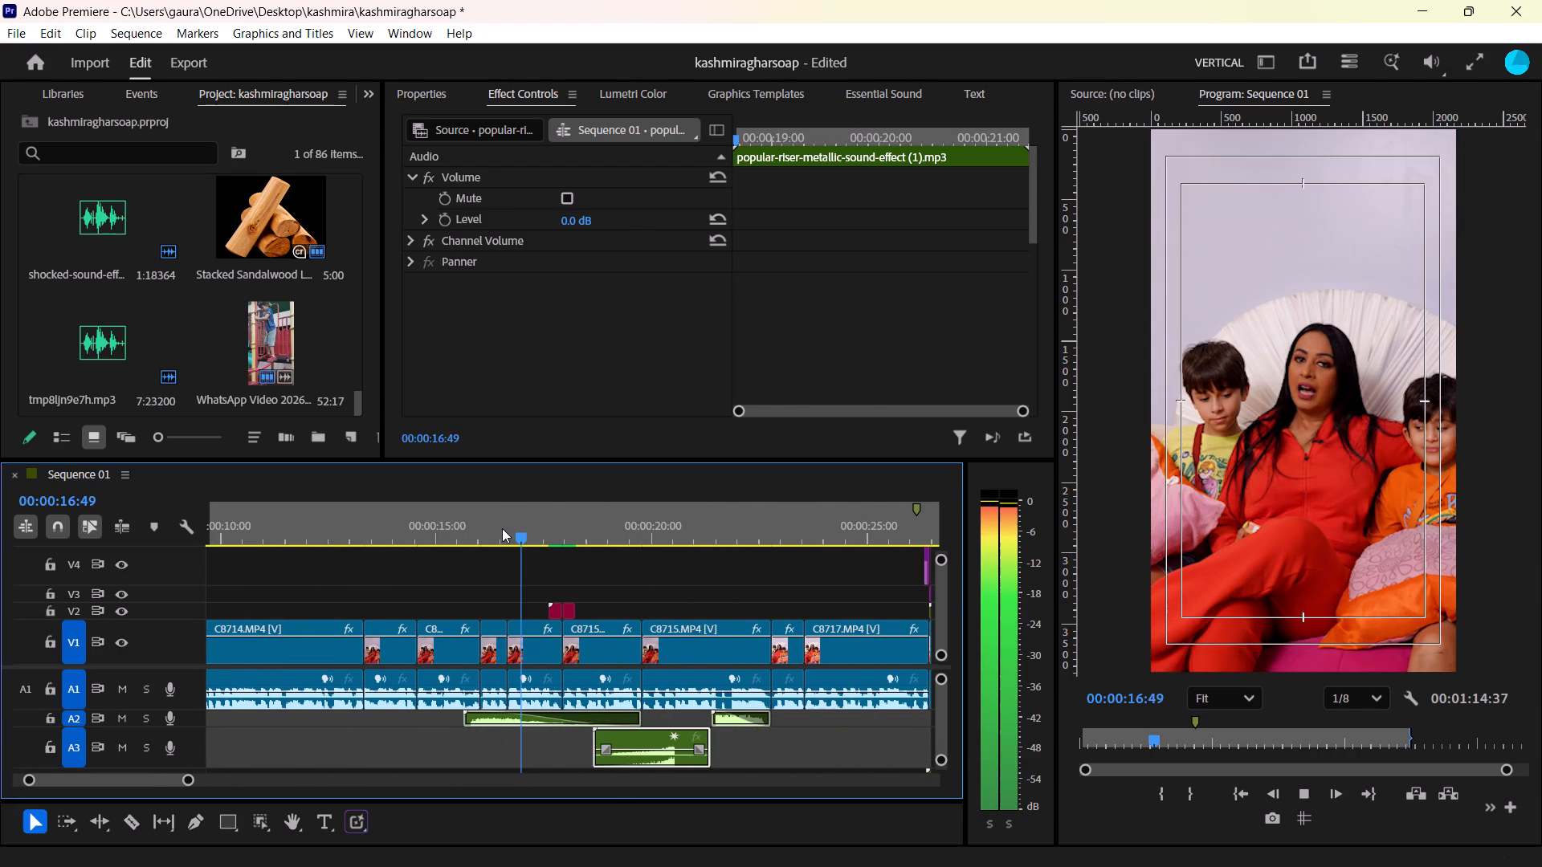
key(space)
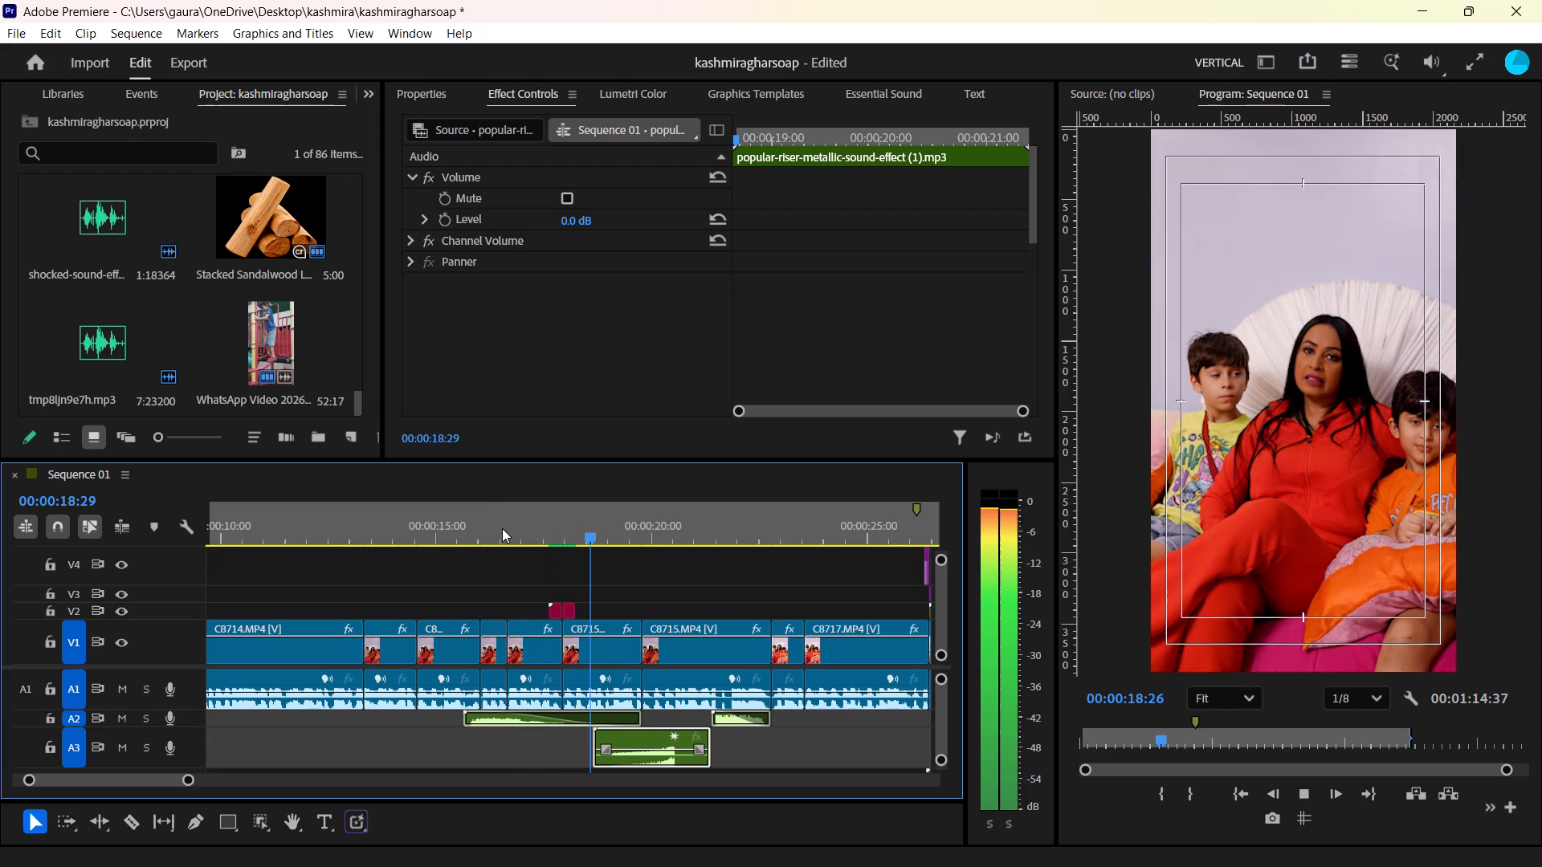
drag(629, 736, 425, 741)
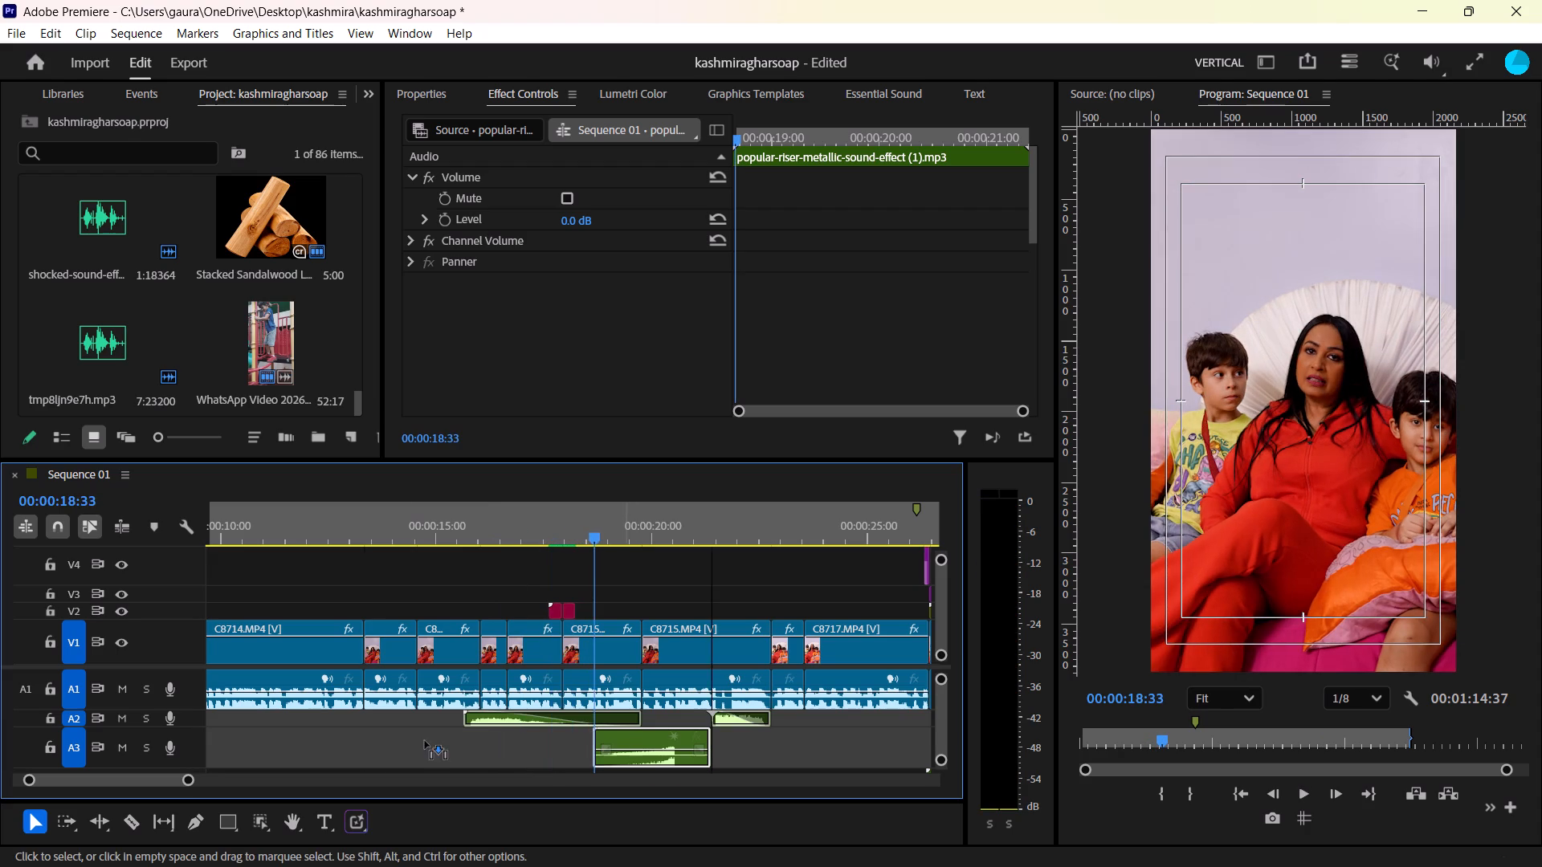
drag(425, 741, 334, 738)
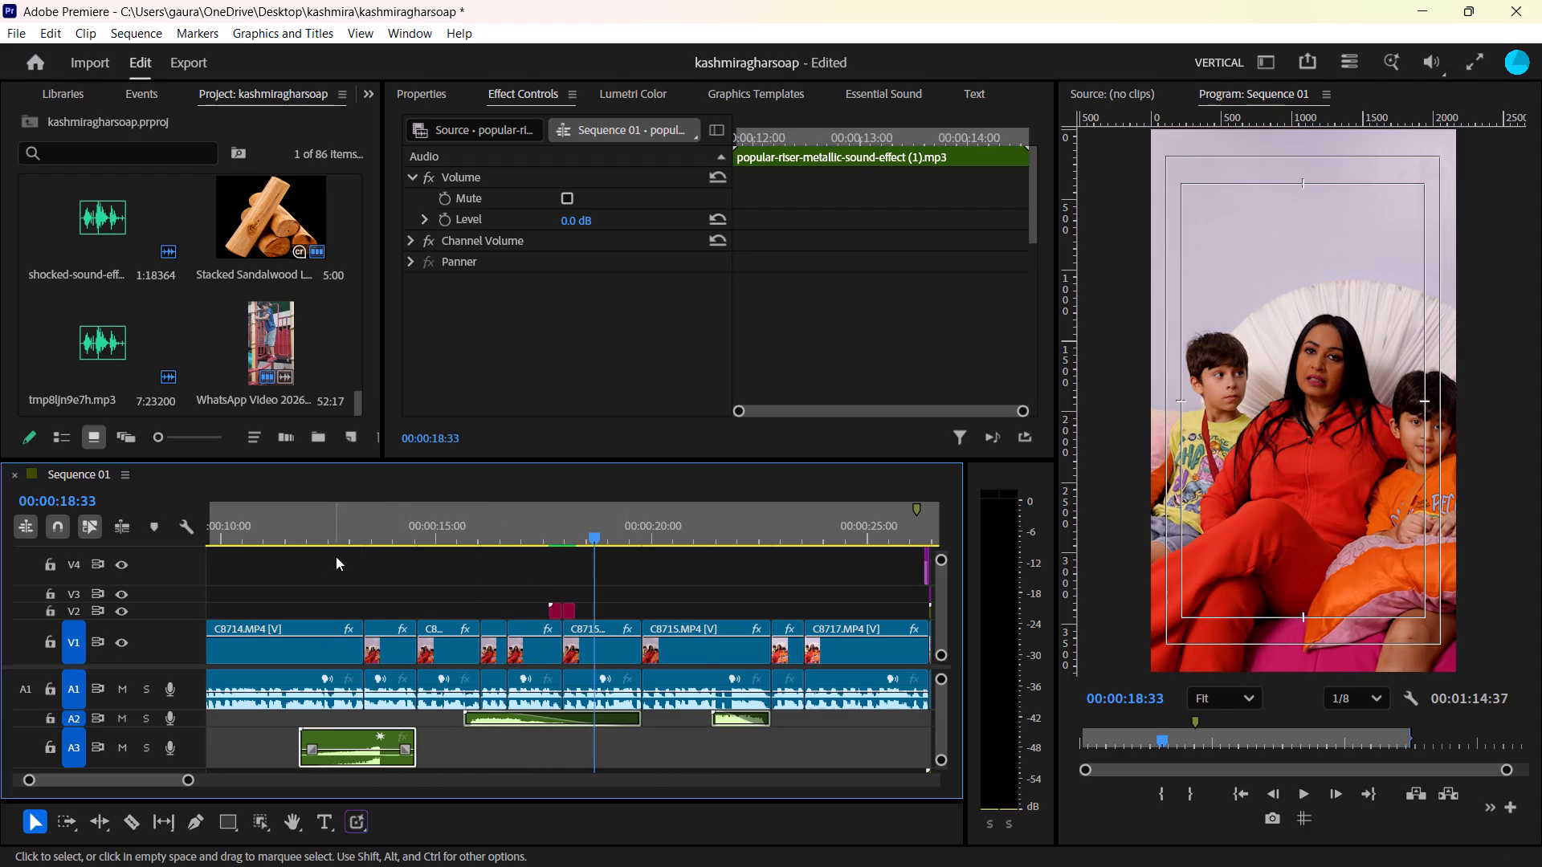
click(352, 529)
key(space)
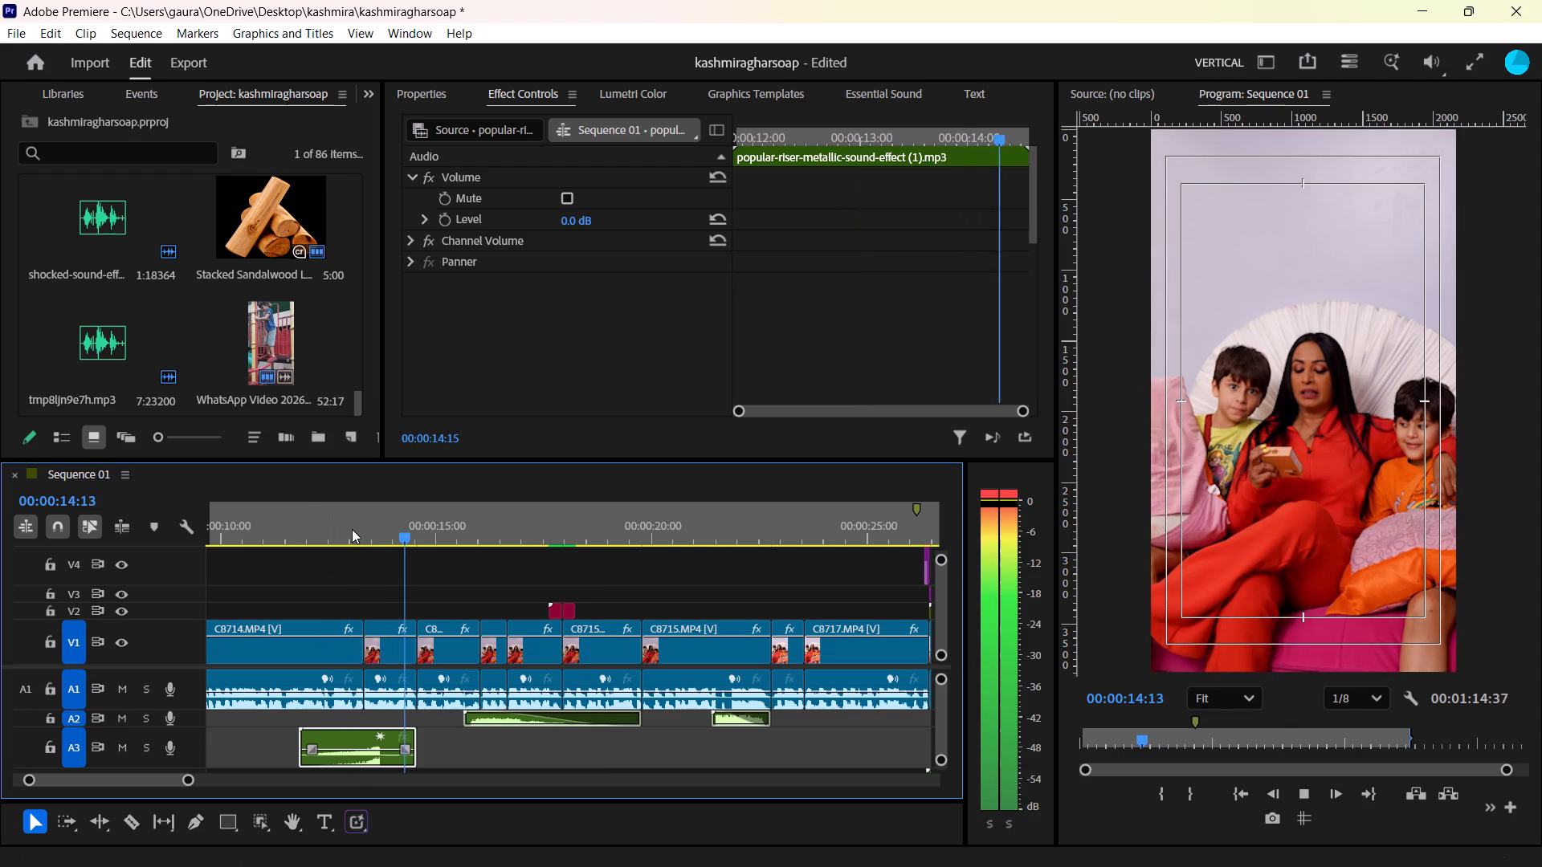
key(space)
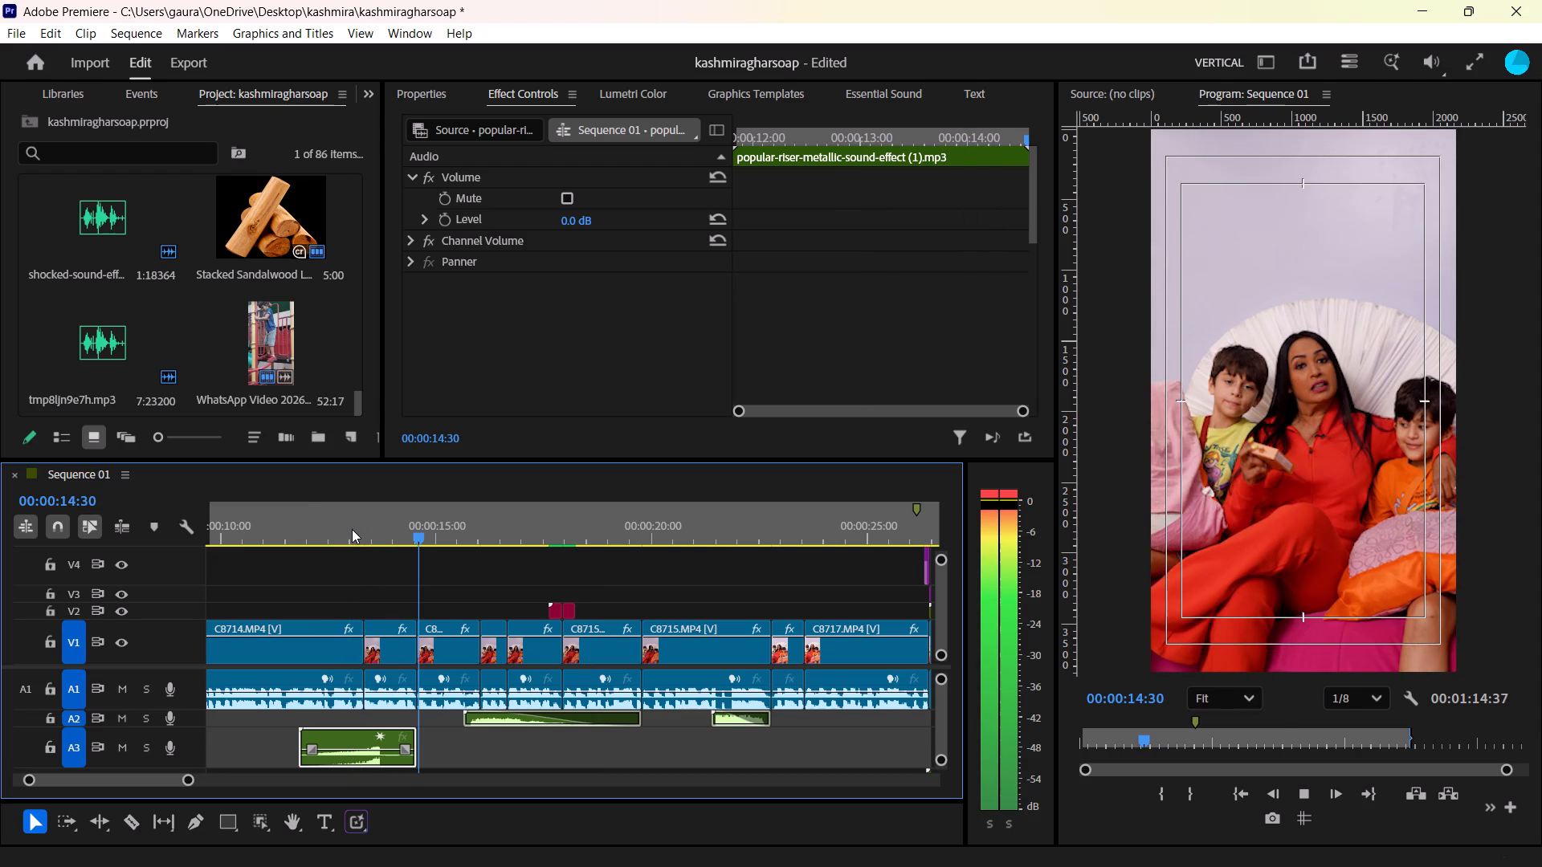
drag(350, 734, 392, 731)
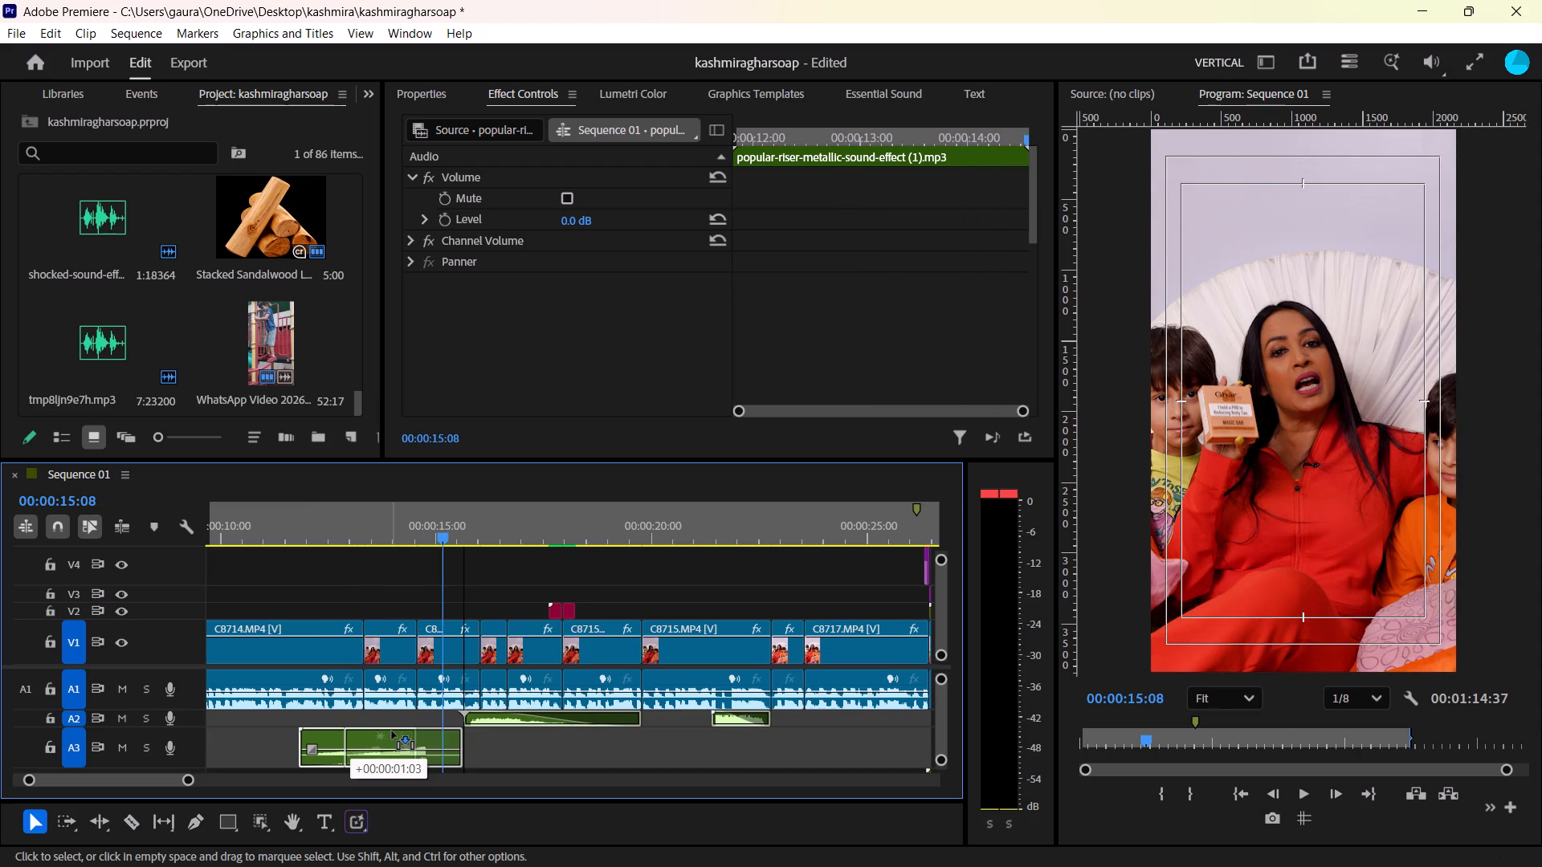
drag(392, 731, 408, 731)
click(368, 516)
key(space)
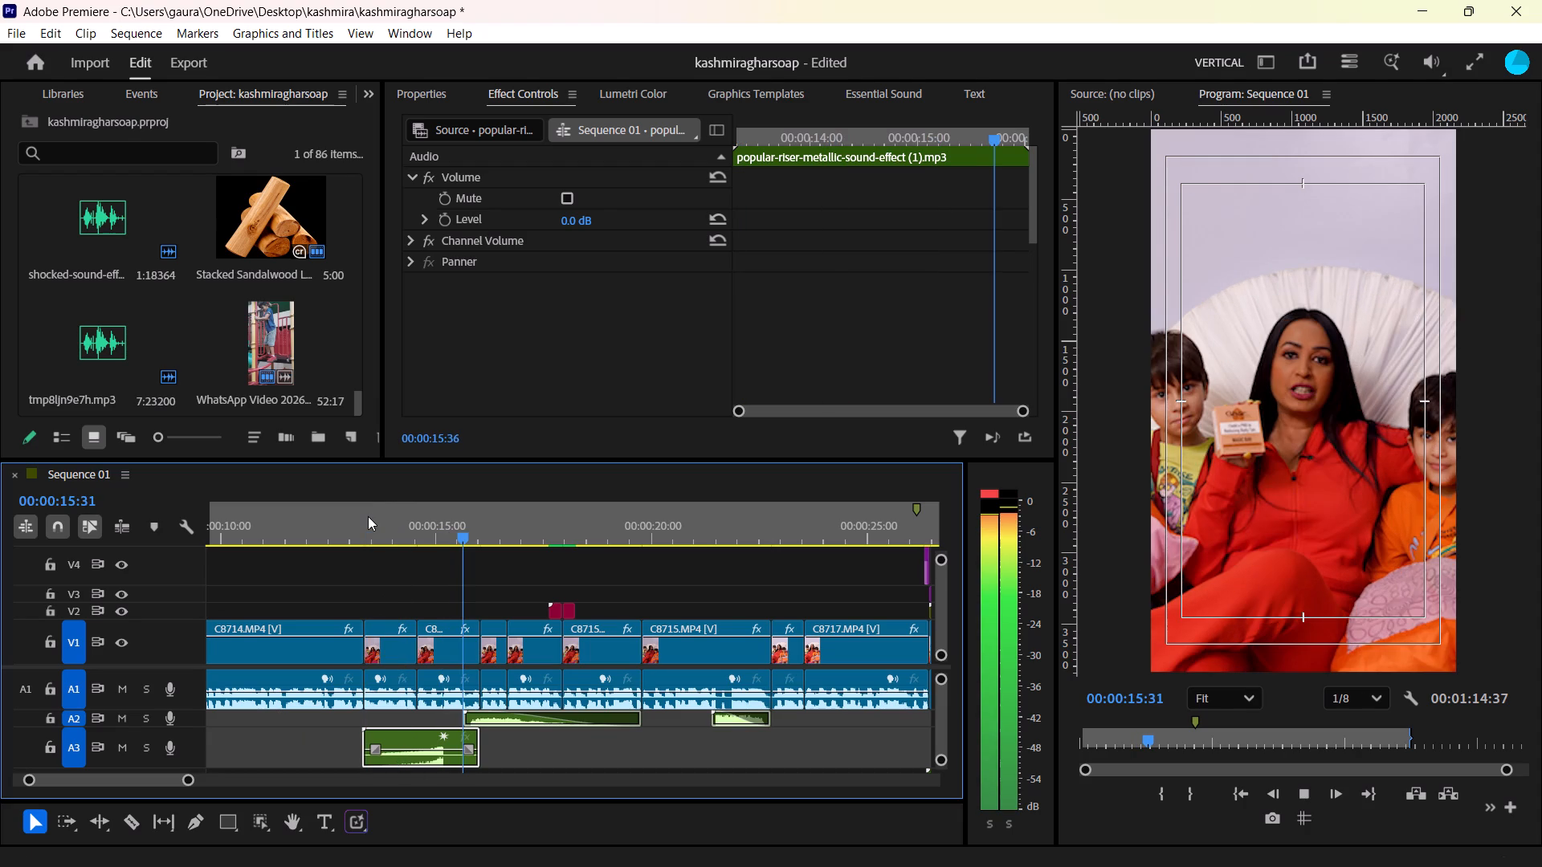
key(space)
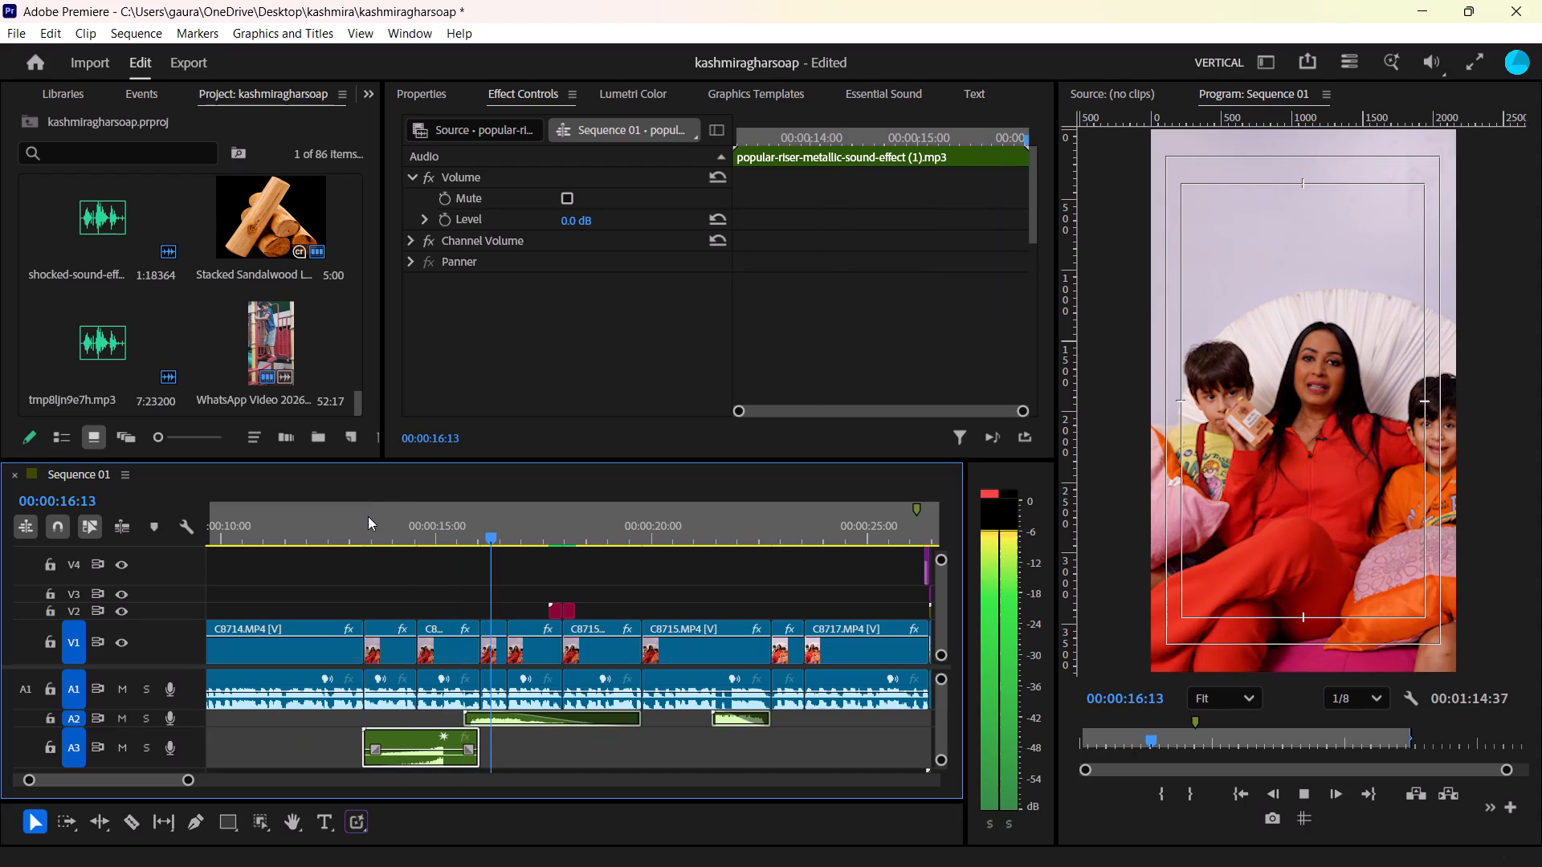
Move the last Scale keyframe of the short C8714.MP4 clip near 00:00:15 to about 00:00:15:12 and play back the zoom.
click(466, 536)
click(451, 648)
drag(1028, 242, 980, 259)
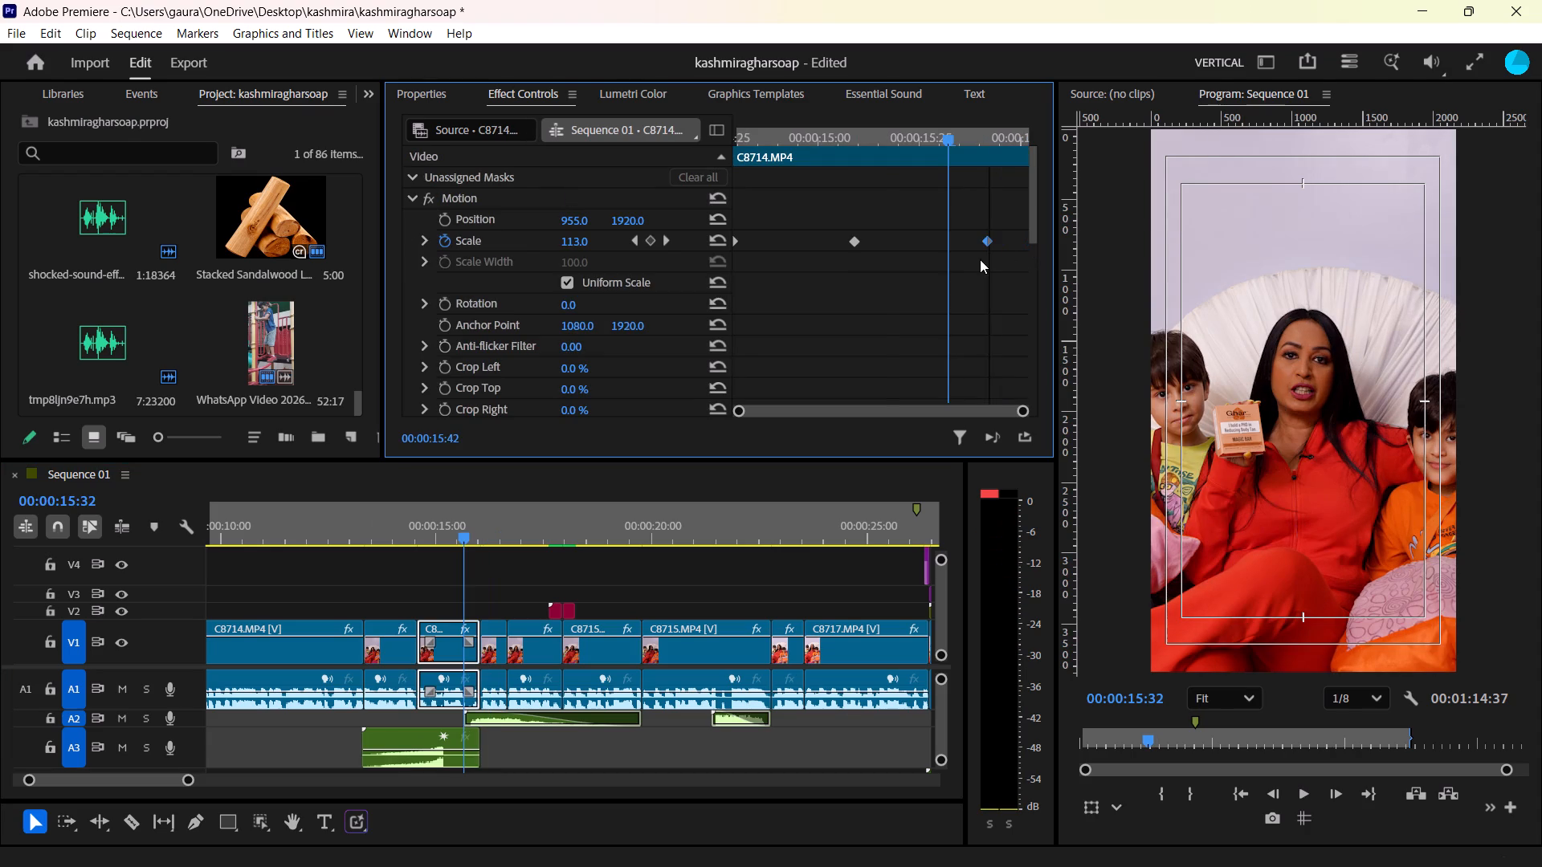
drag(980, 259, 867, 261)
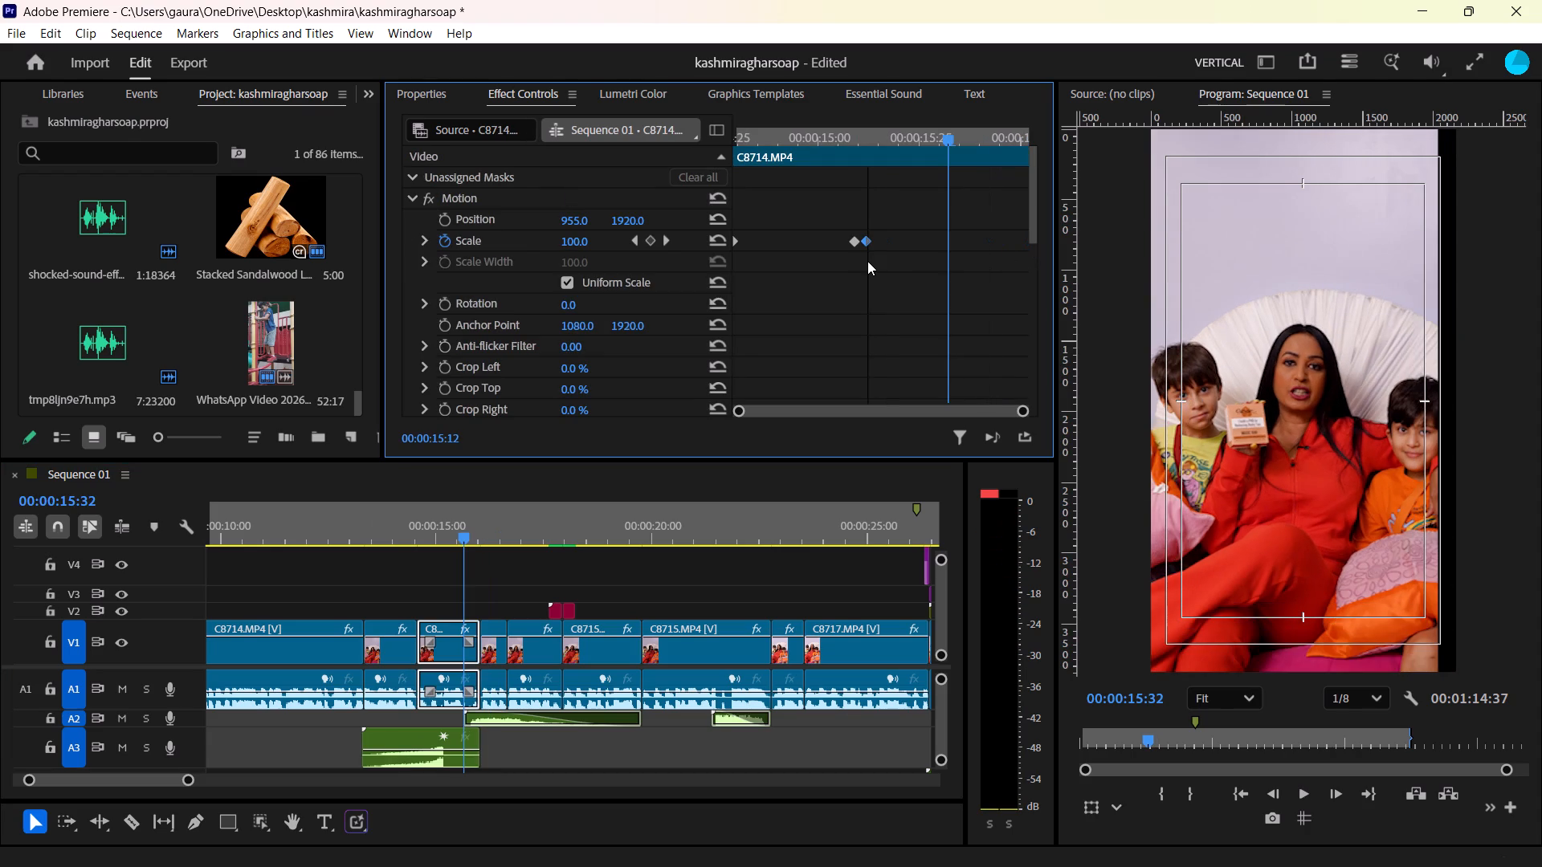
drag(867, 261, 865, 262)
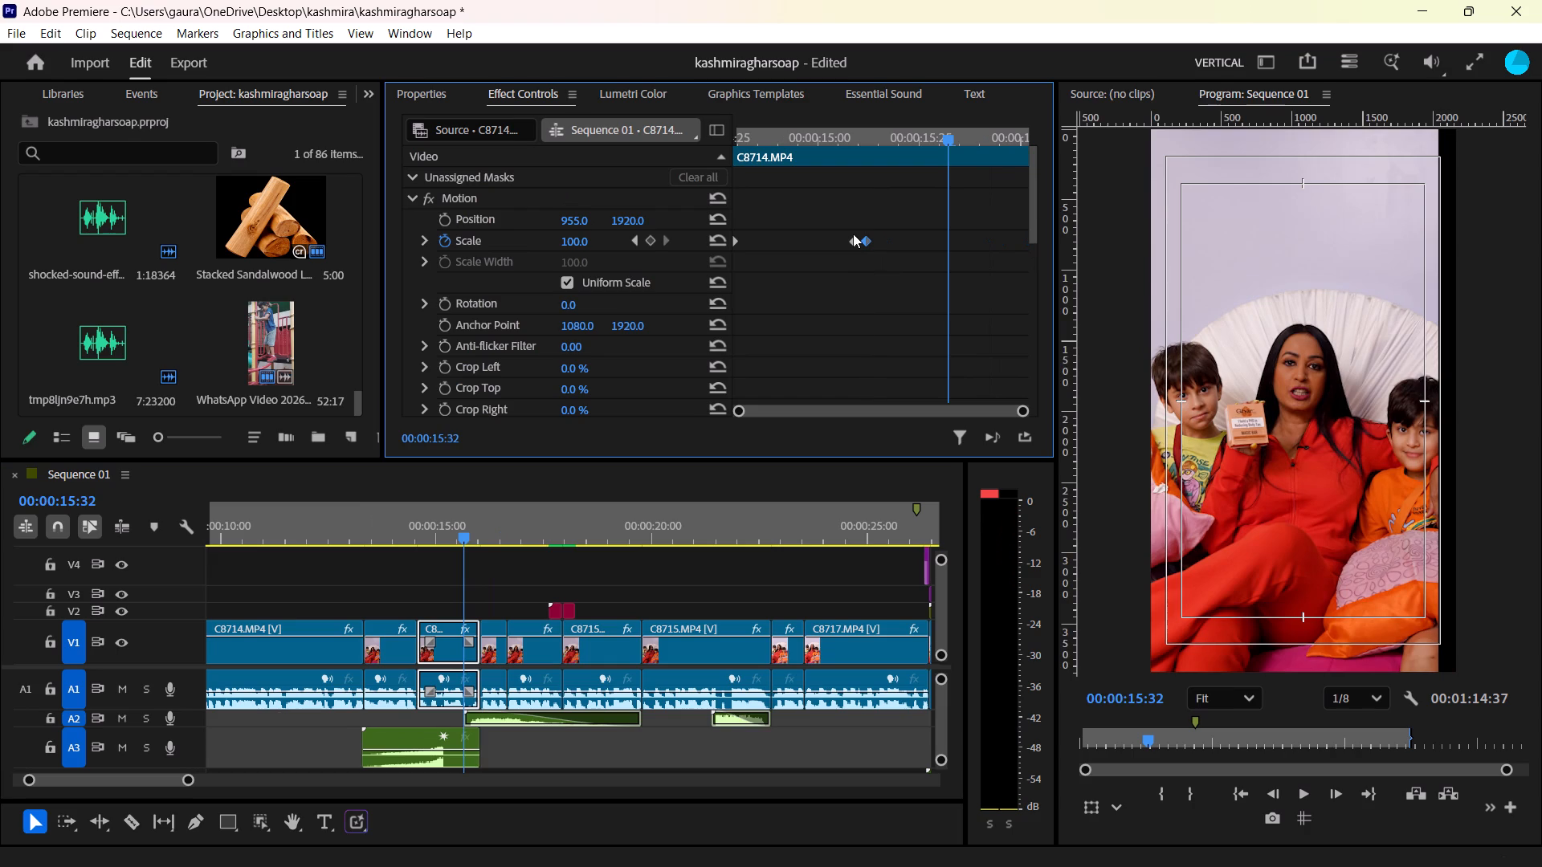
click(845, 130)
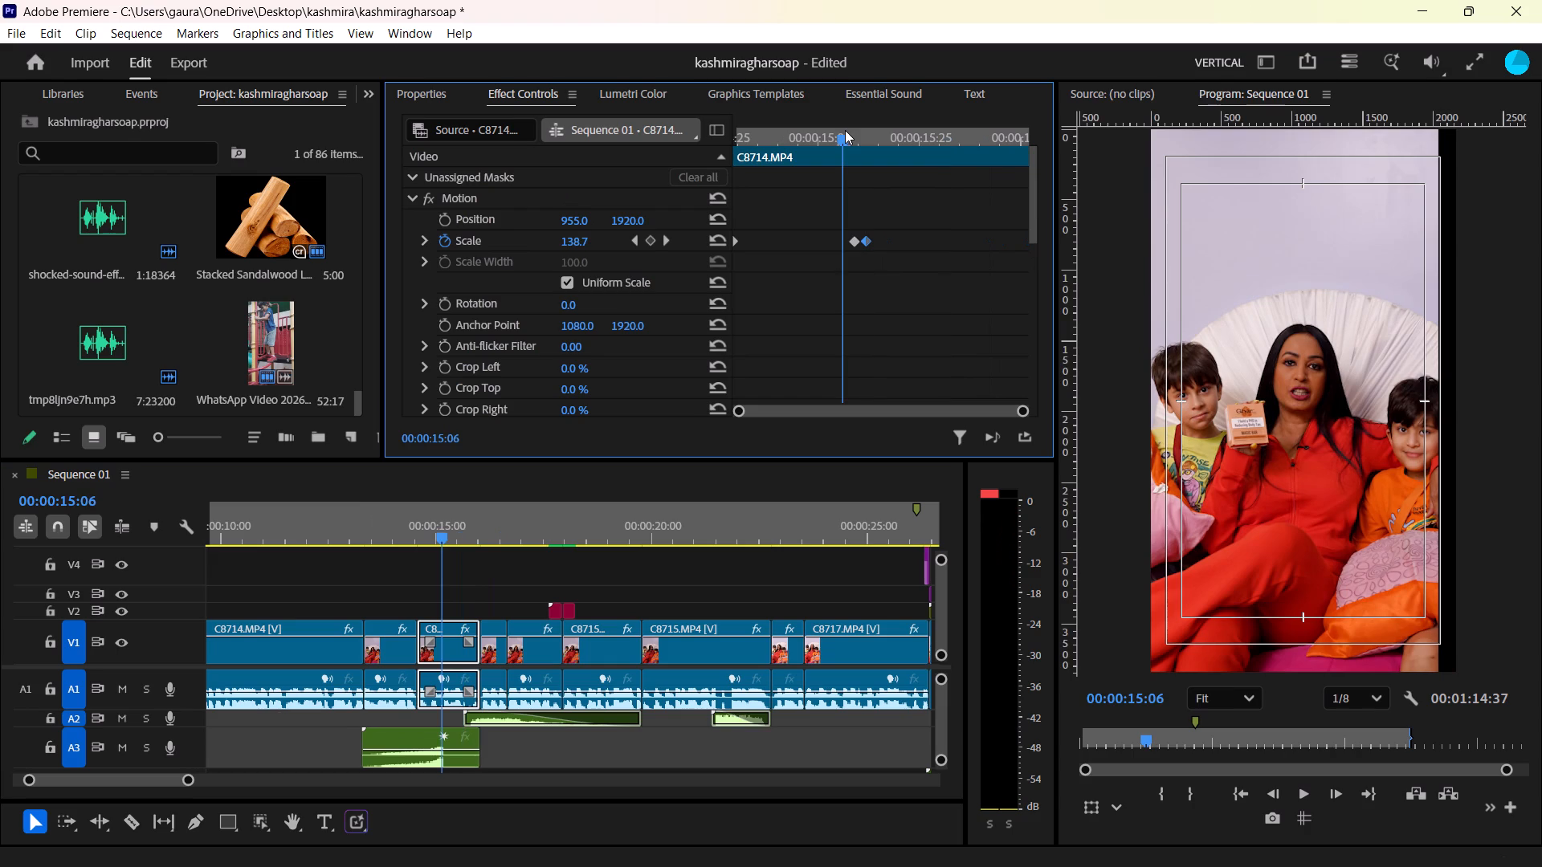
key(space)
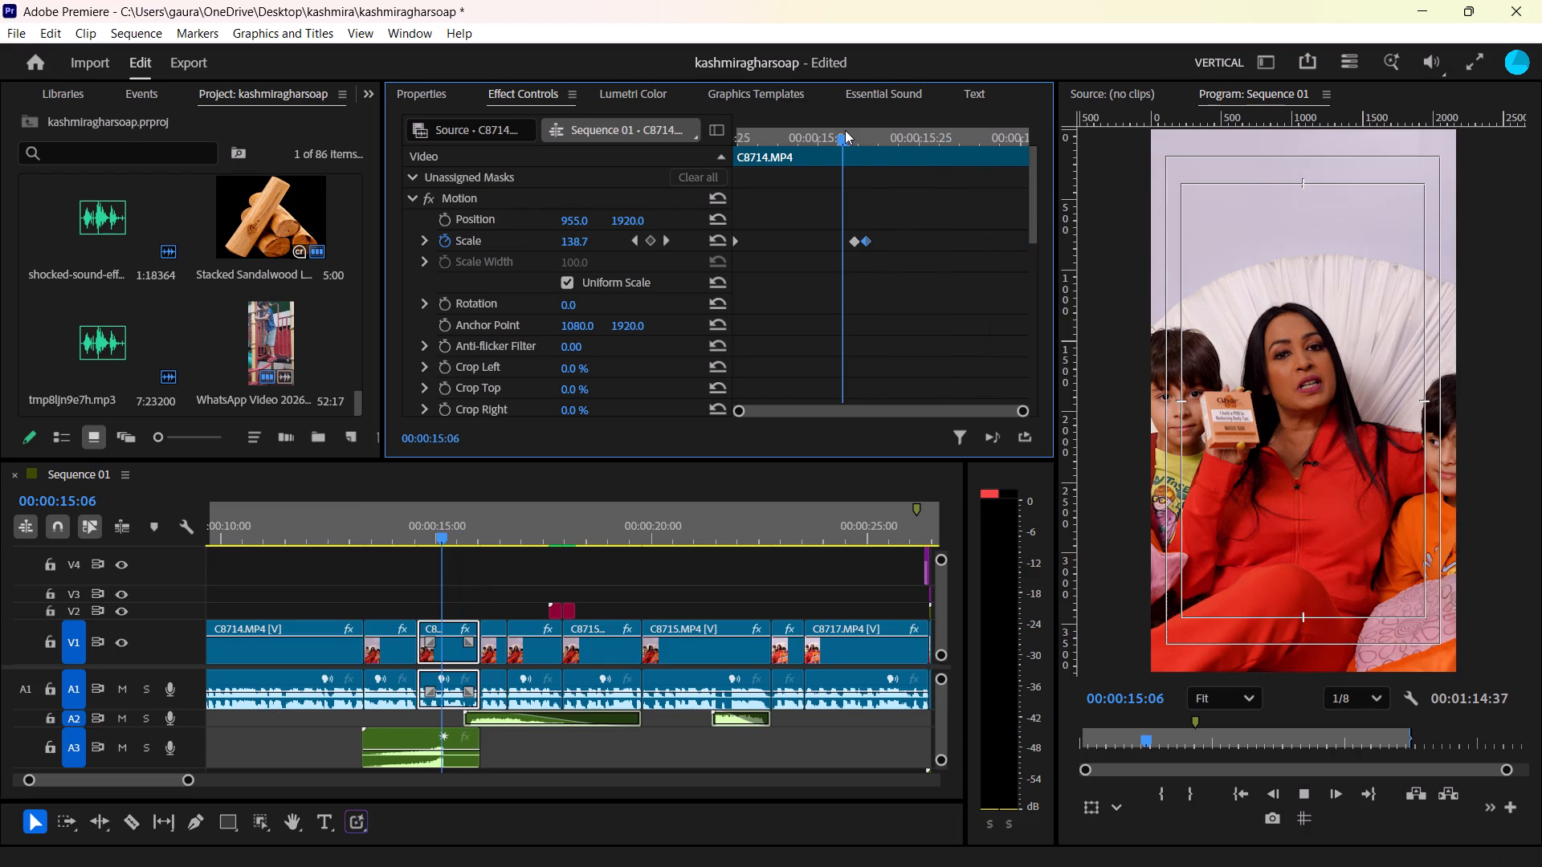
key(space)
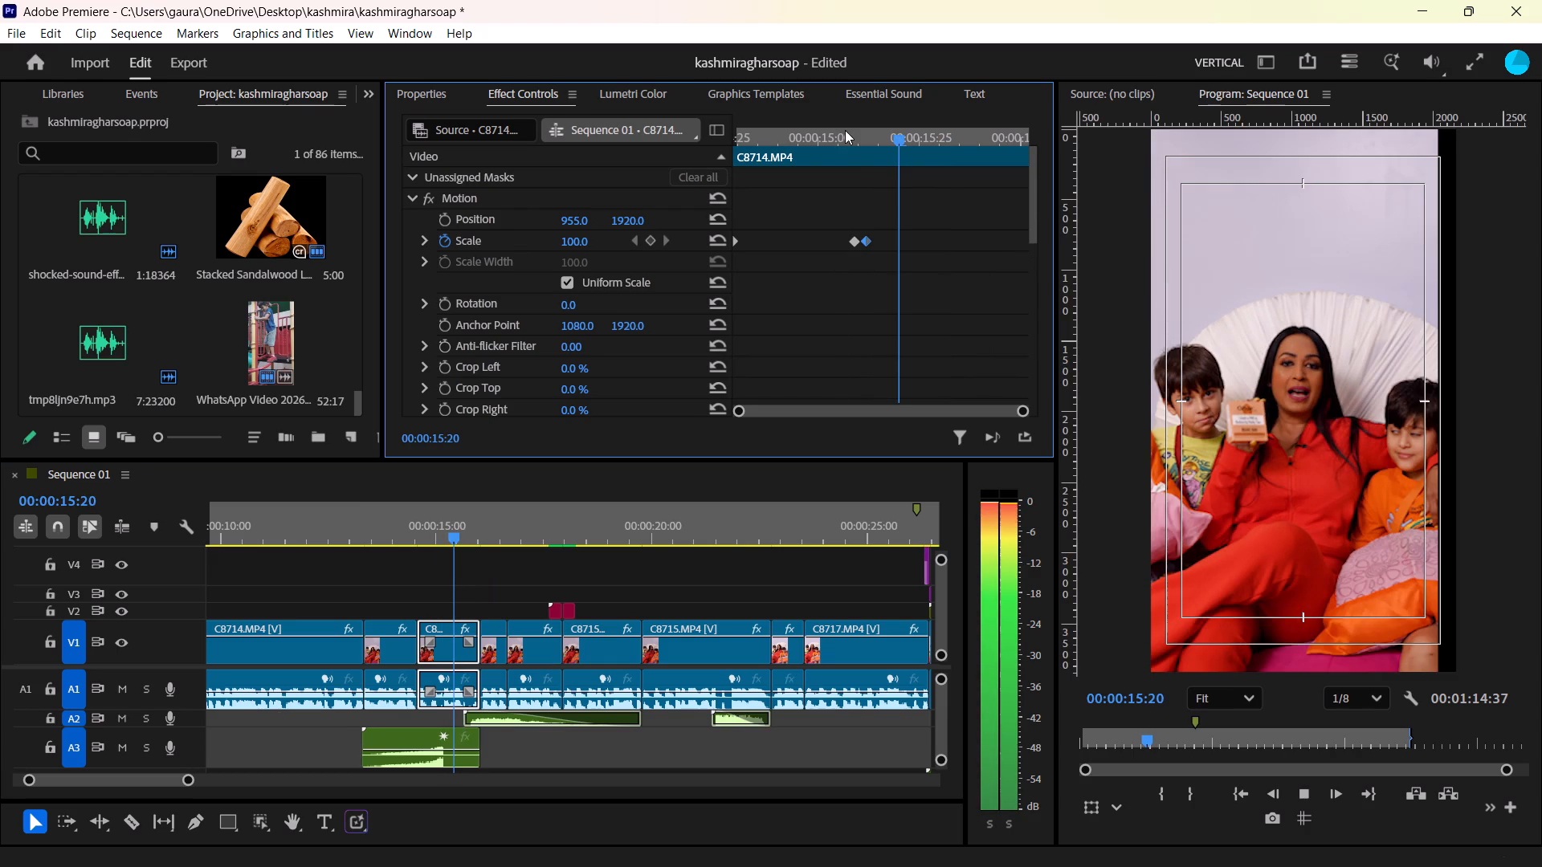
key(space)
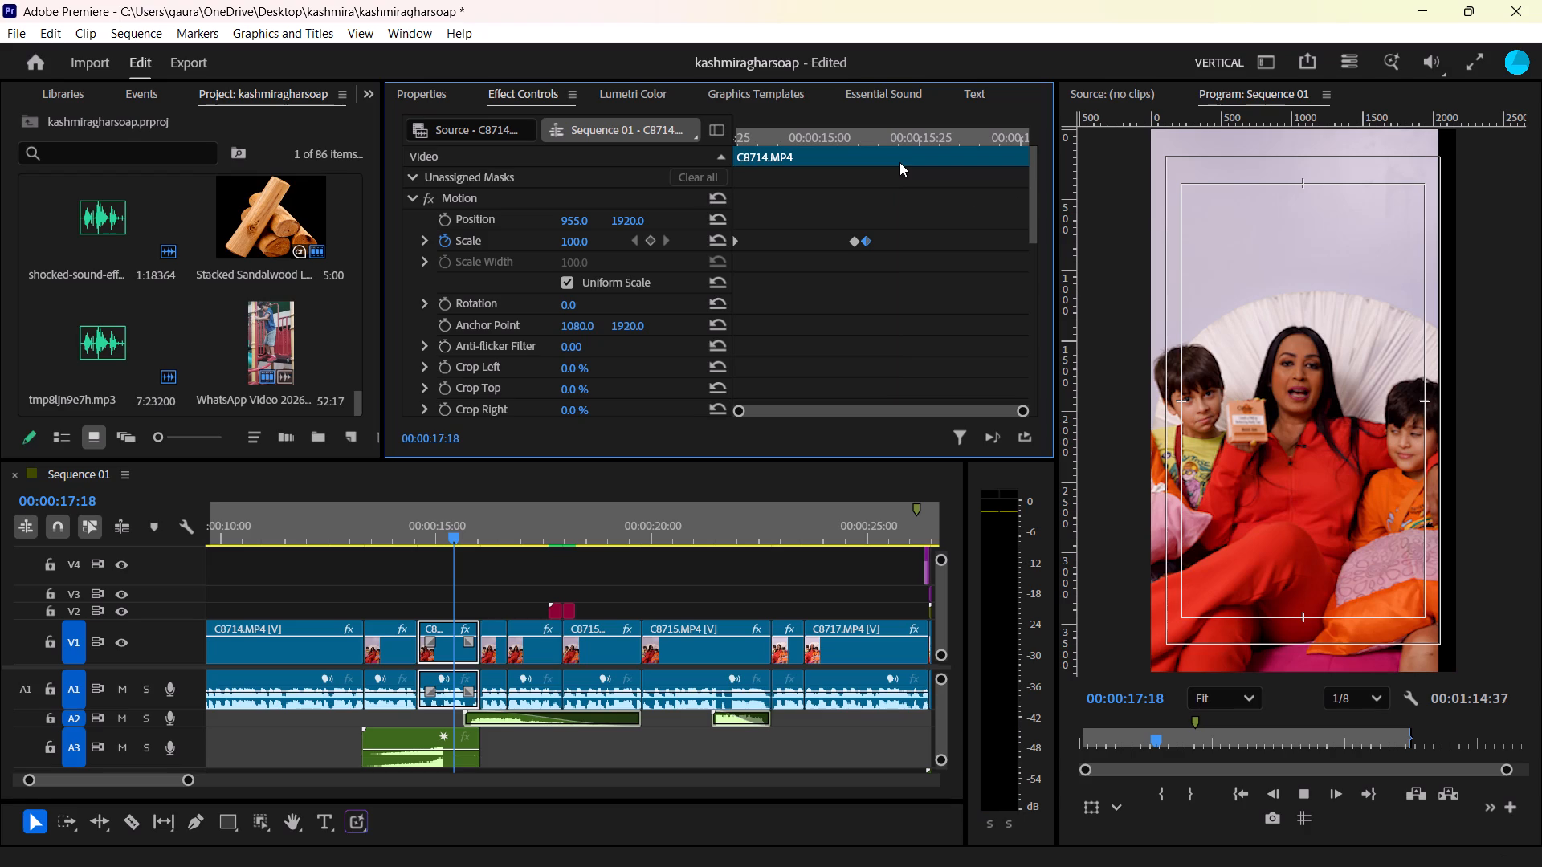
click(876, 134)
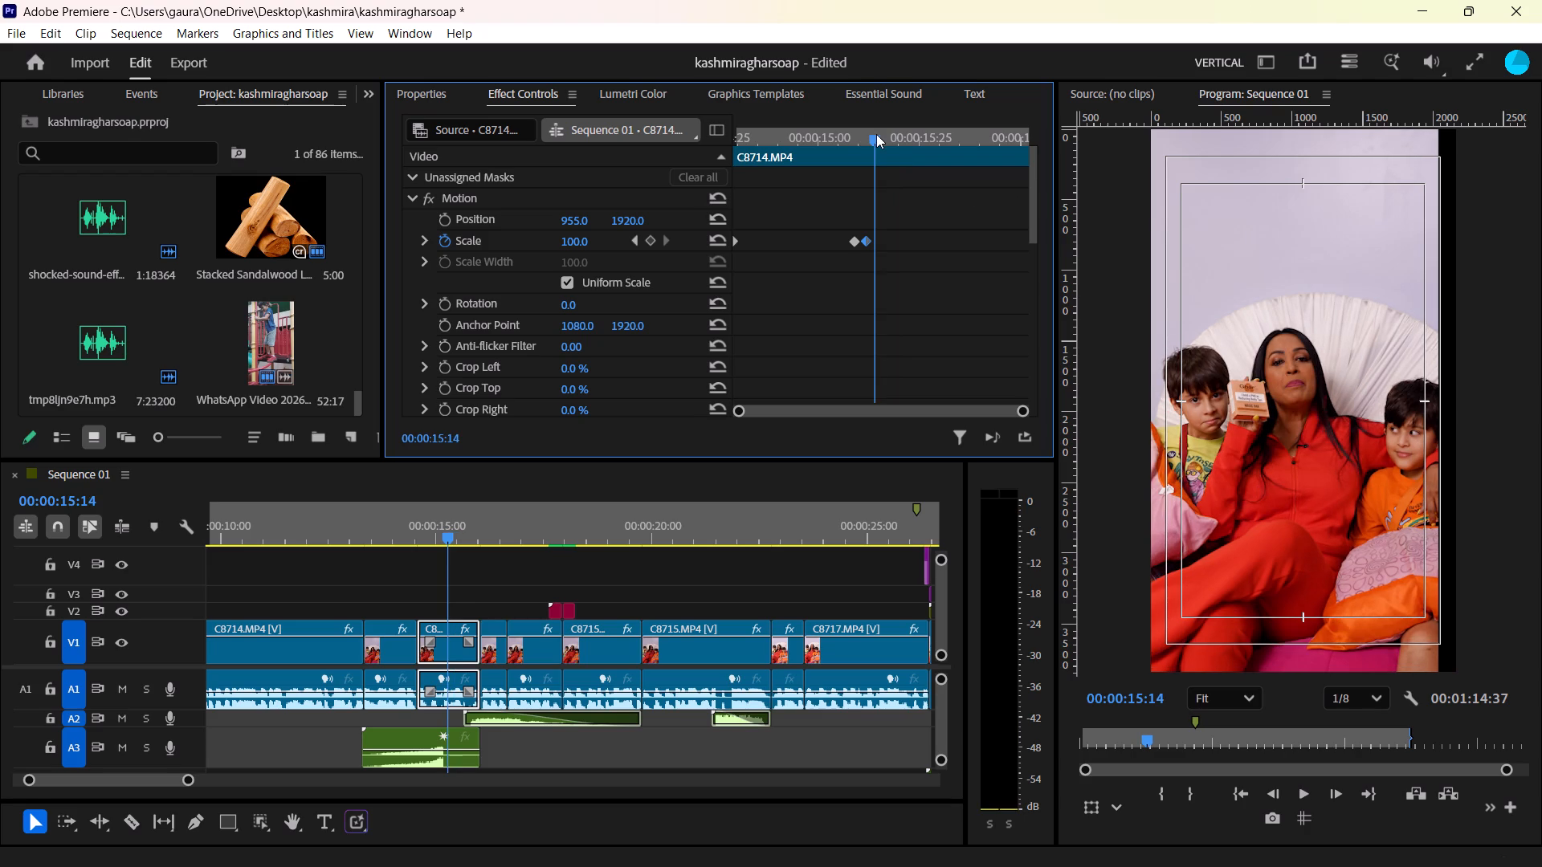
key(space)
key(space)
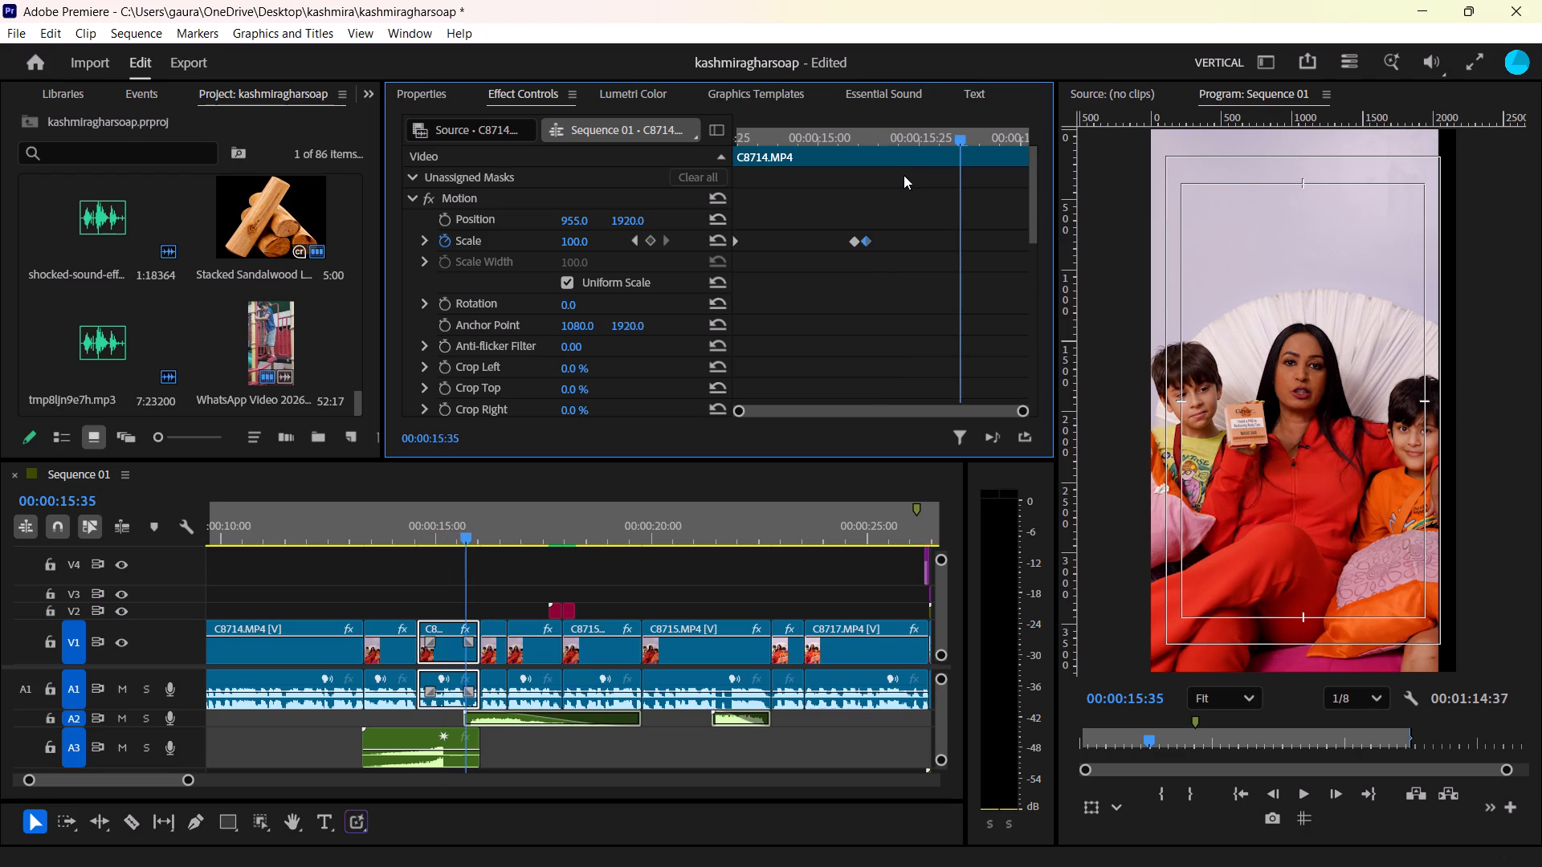
Move the C8714.MP4 clip's 143 Scale keyframe to 00:00:15:35 and its 100 Scale keyframe to about 00:00:15:37, and play back the zoom.
drag(857, 242, 965, 241)
drag(965, 241, 888, 246)
drag(888, 246, 953, 247)
click(953, 247)
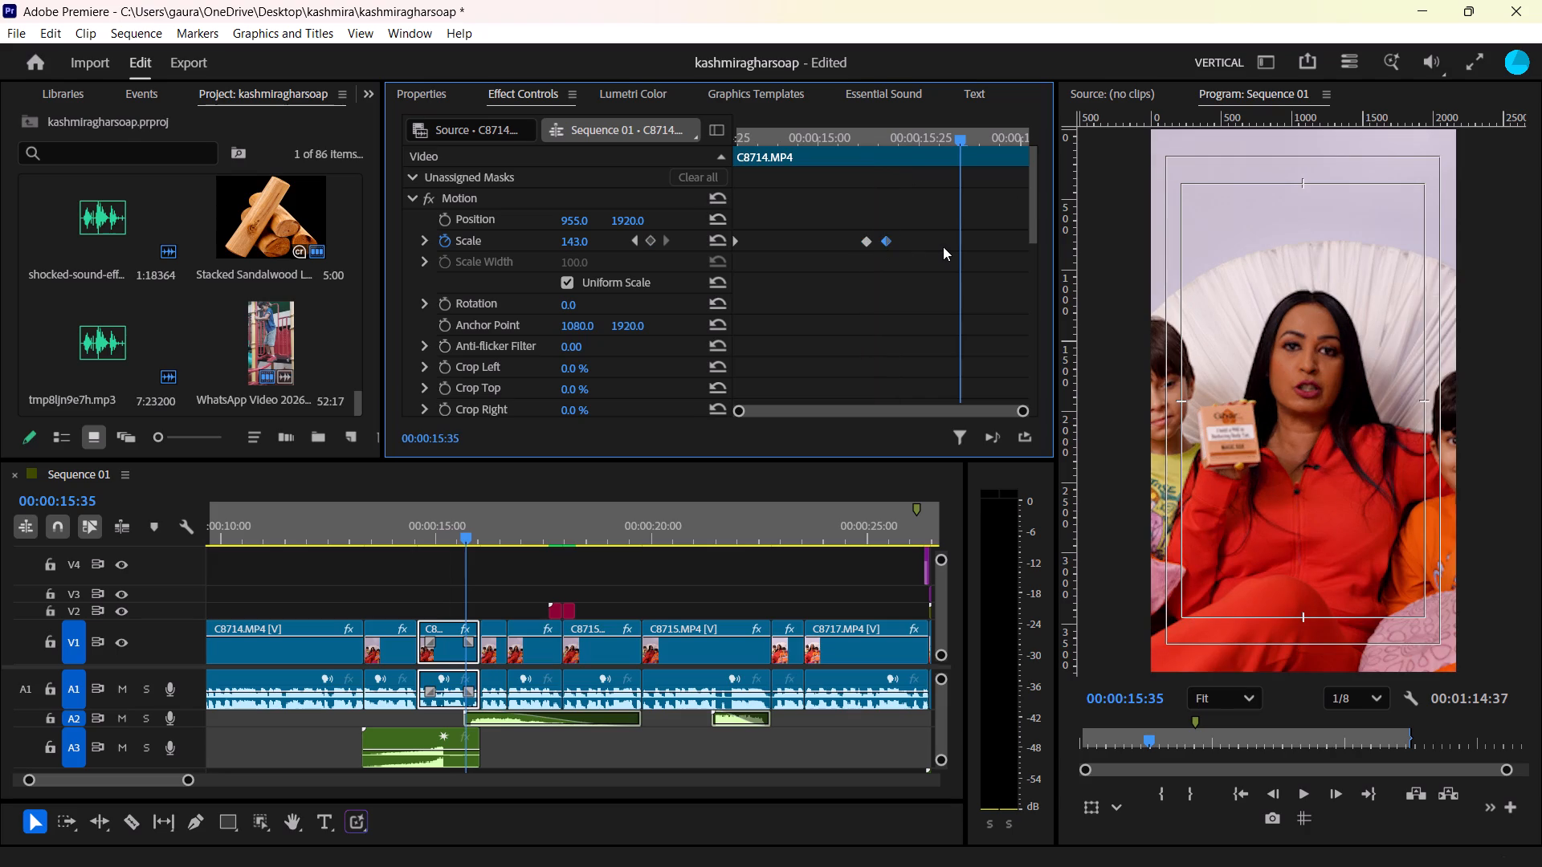
drag(951, 238, 959, 240)
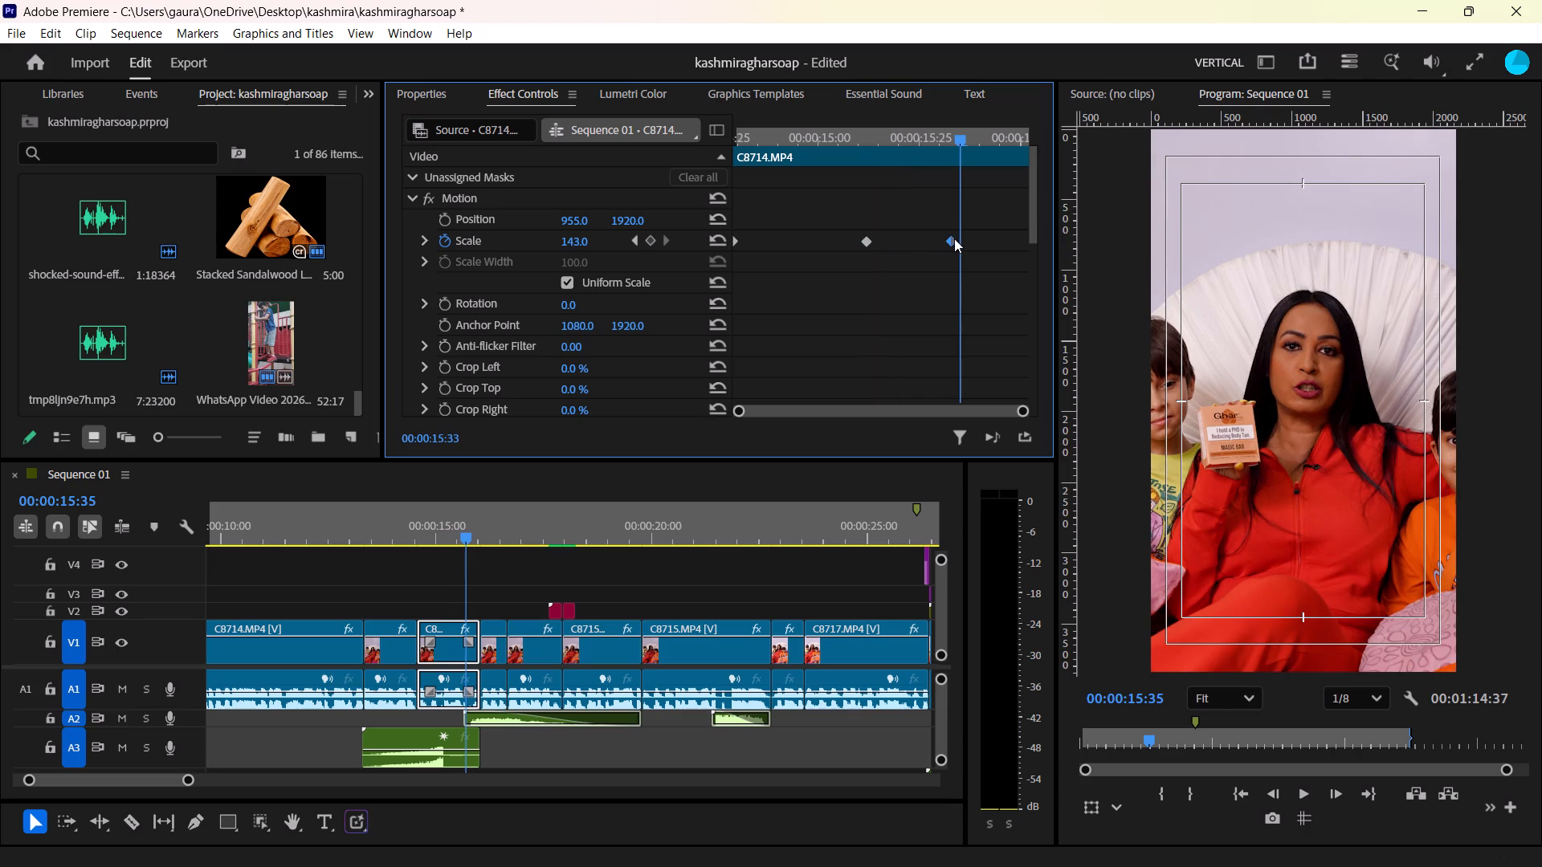
drag(870, 243, 977, 250)
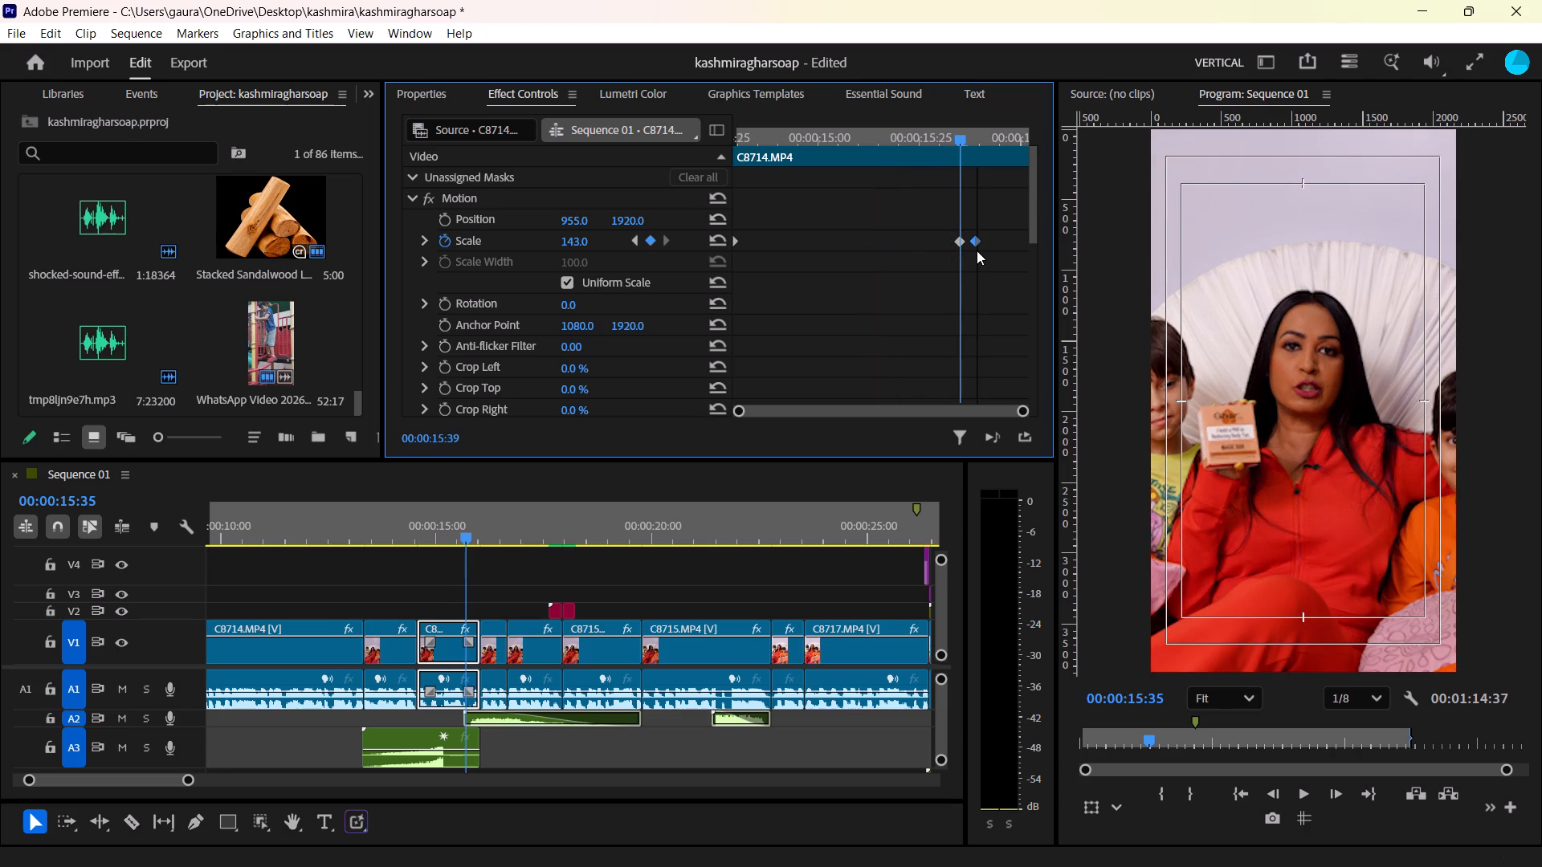
drag(977, 250, 966, 255)
click(432, 529)
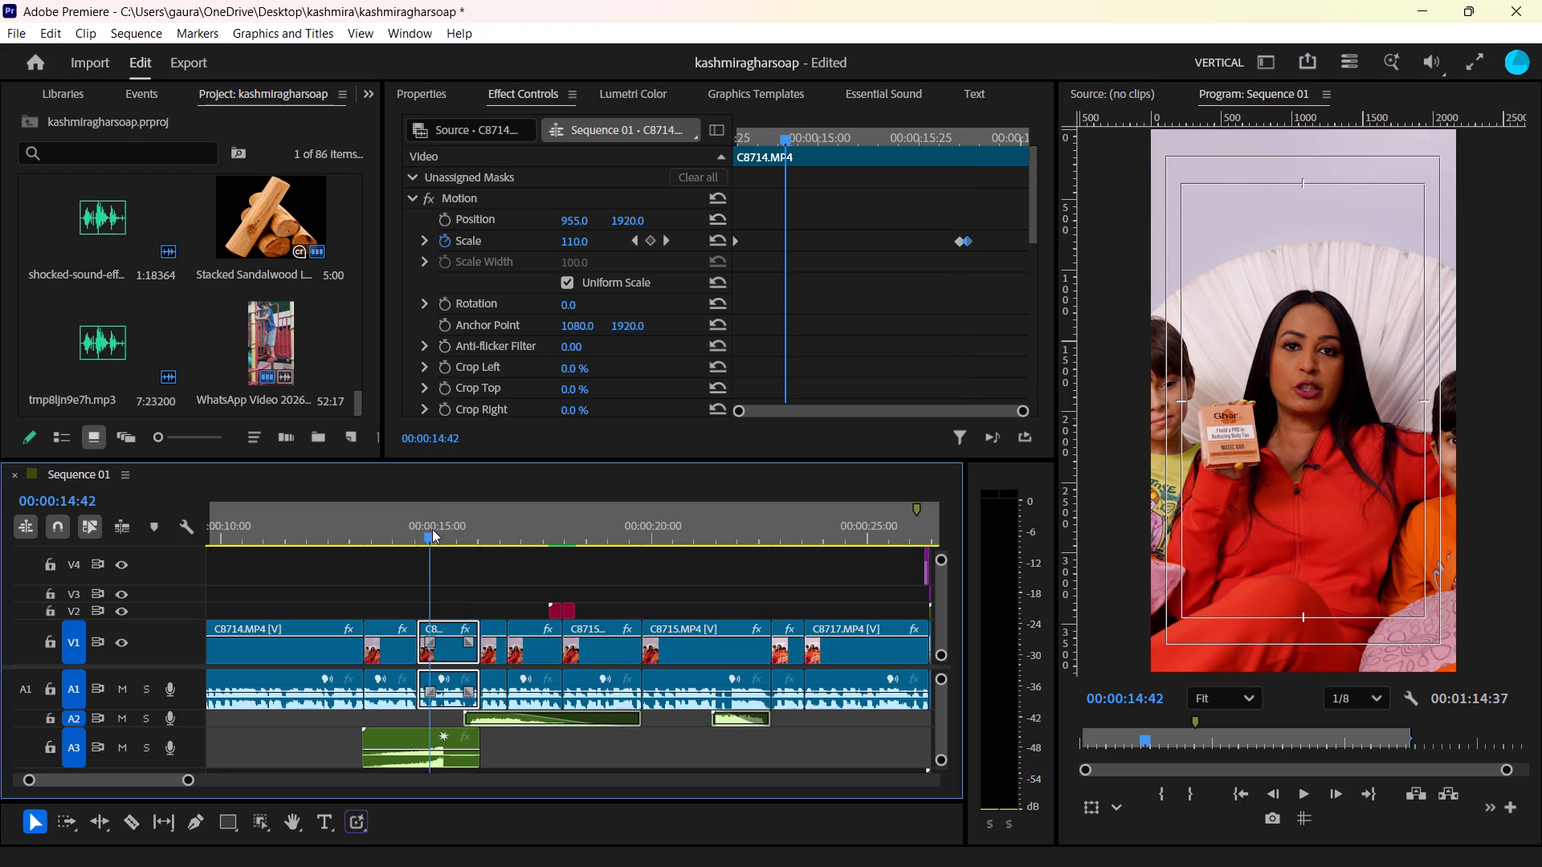
key(space)
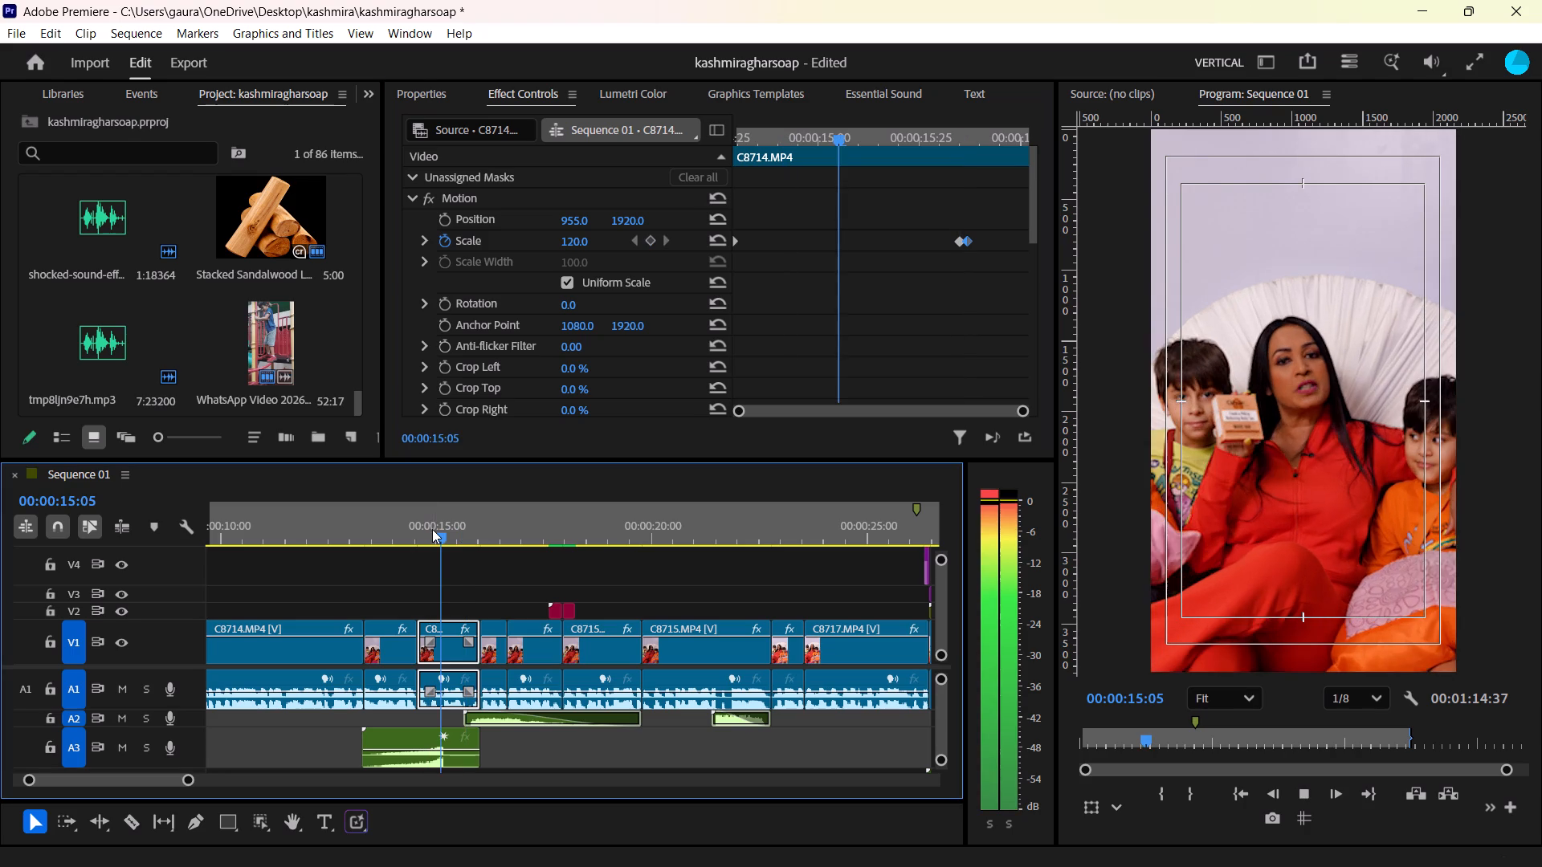
key(space)
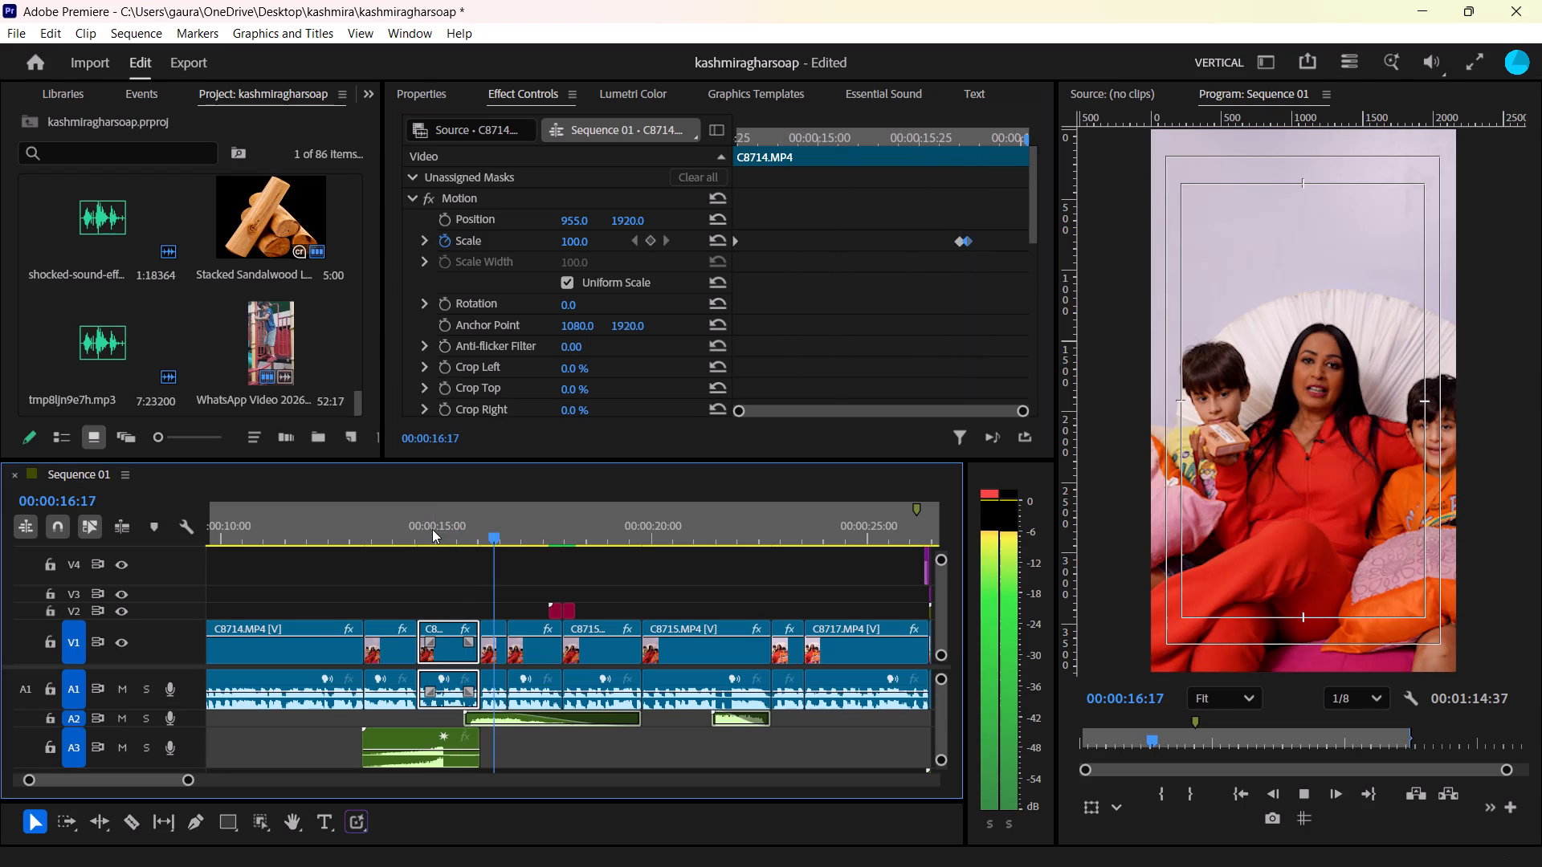
Move the last Scale keyframe to the end of the short C8714.MP4 clip and scrub through the zoom.
drag(968, 243, 973, 242)
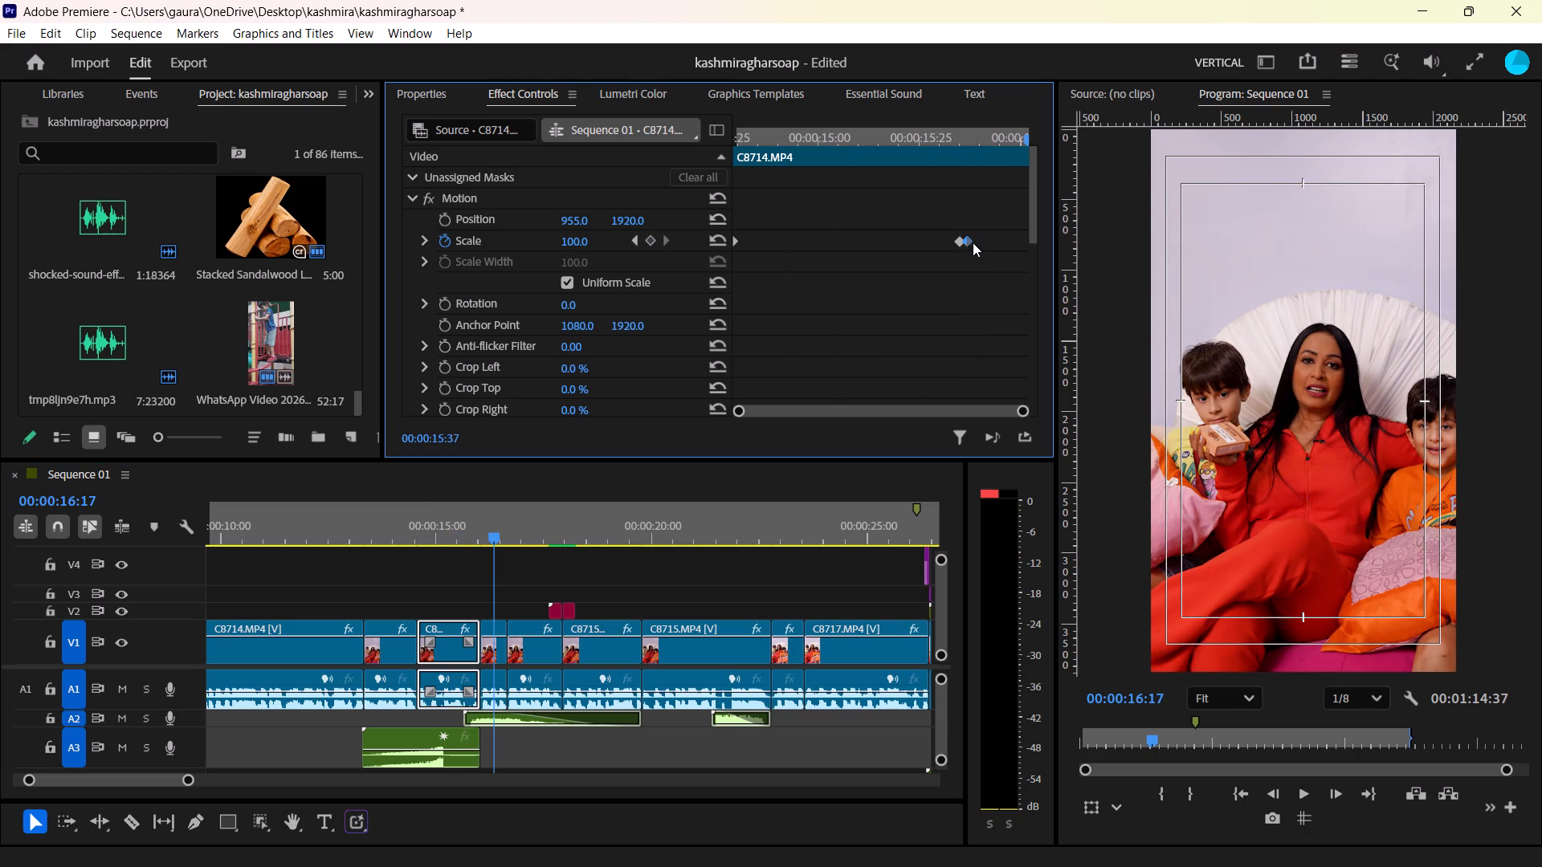
drag(973, 242, 1113, 250)
drag(459, 525, 457, 525)
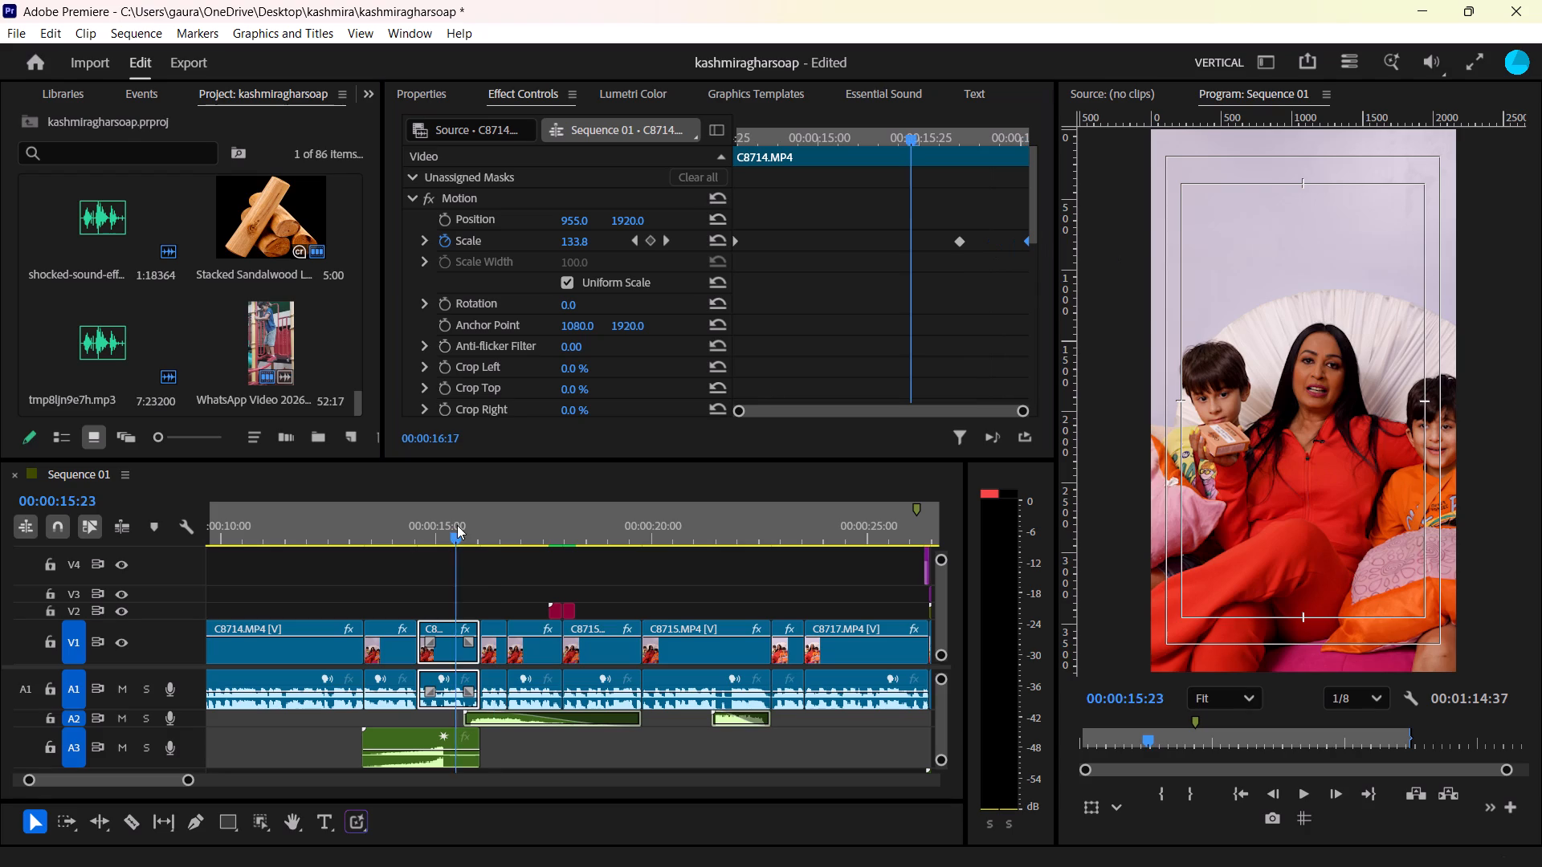
drag(457, 525, 496, 527)
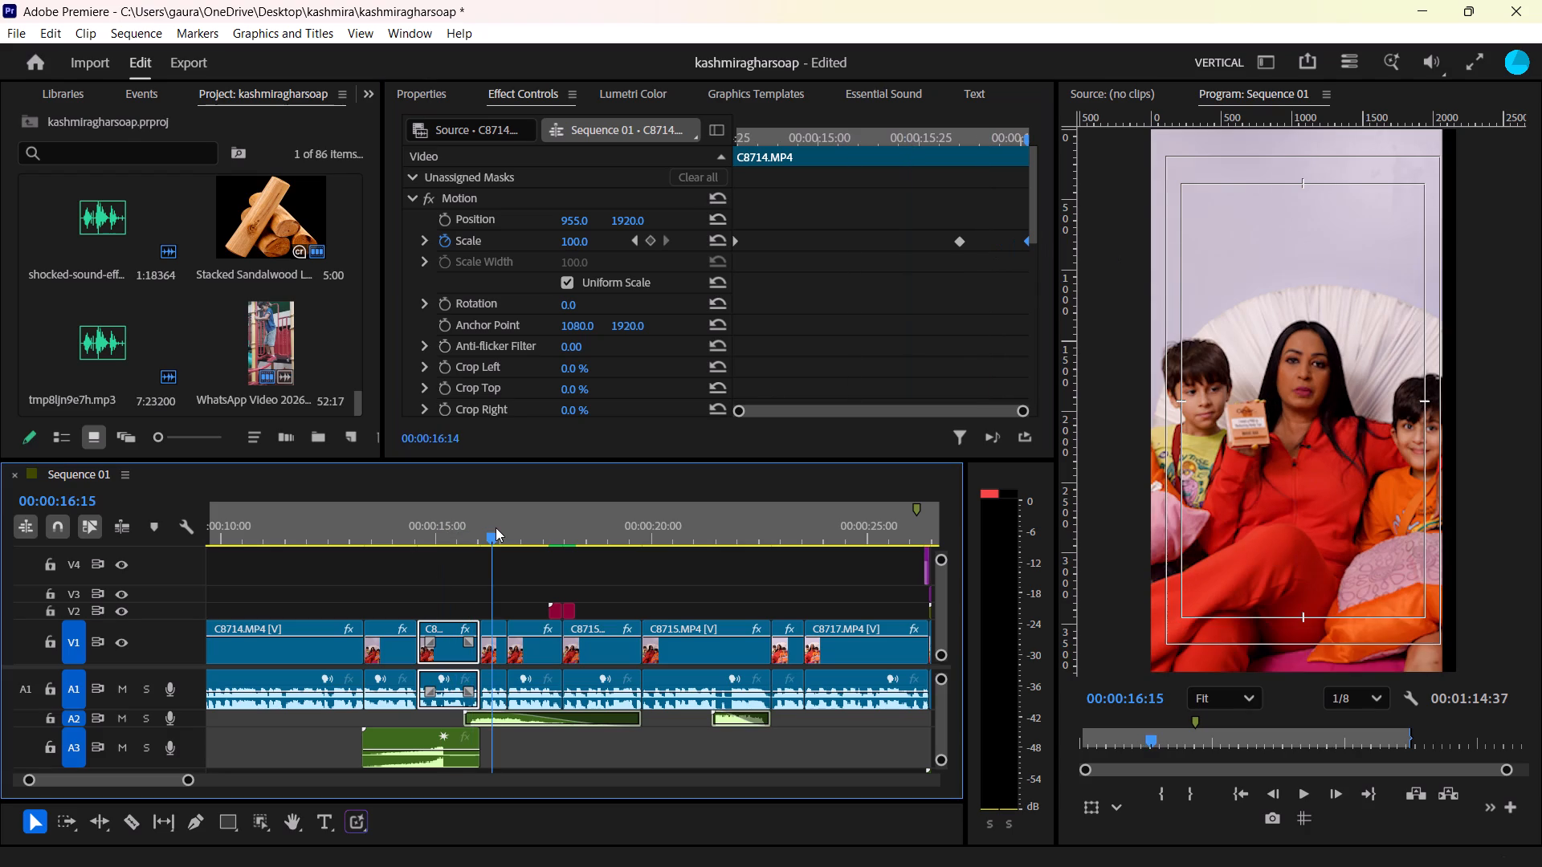
drag(496, 527, 467, 531)
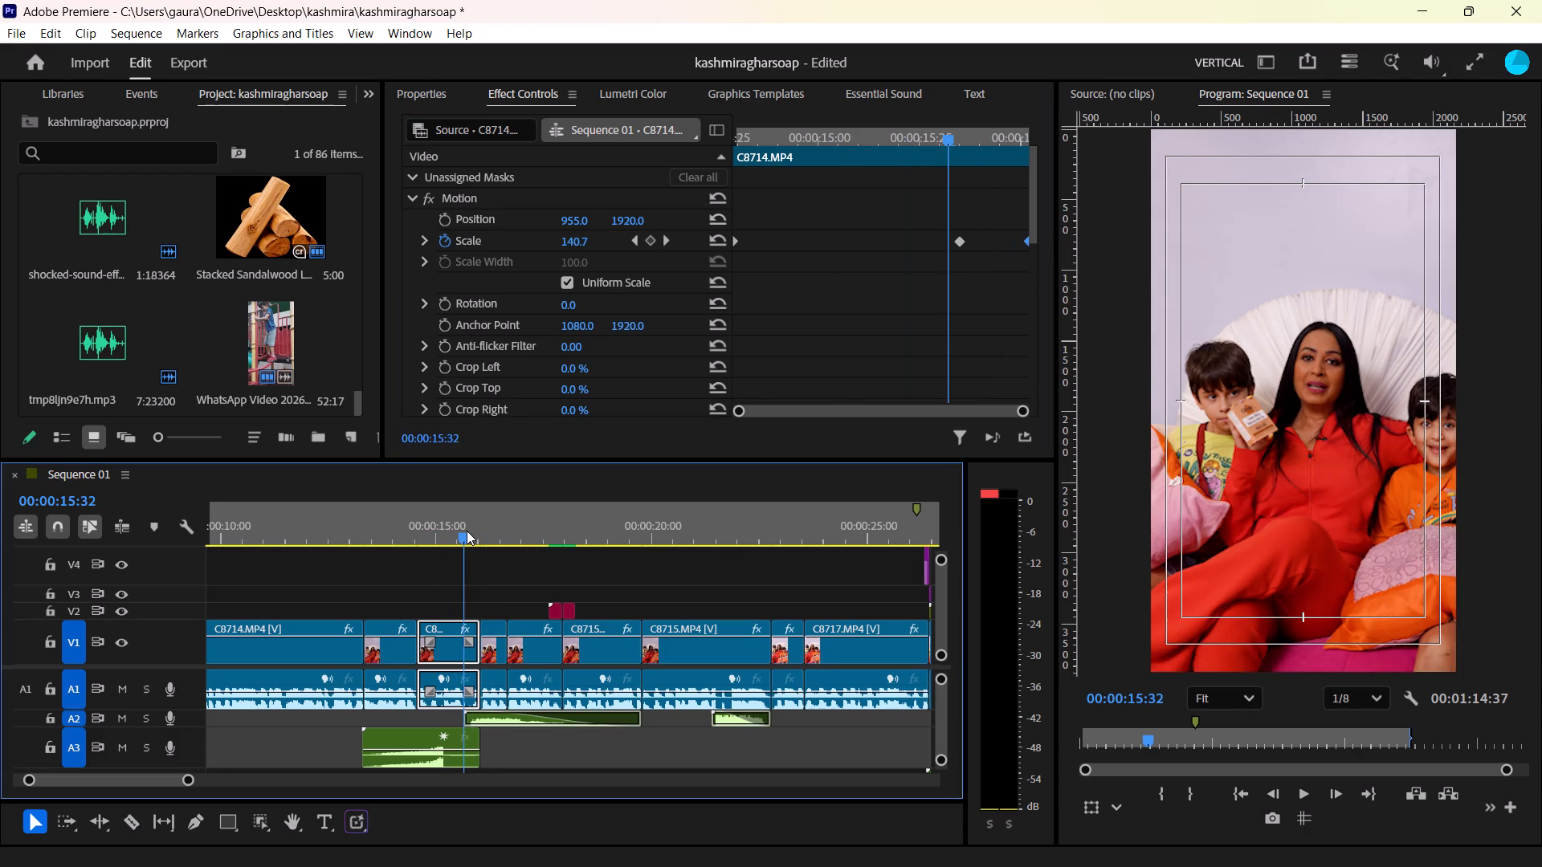
drag(467, 531, 471, 529)
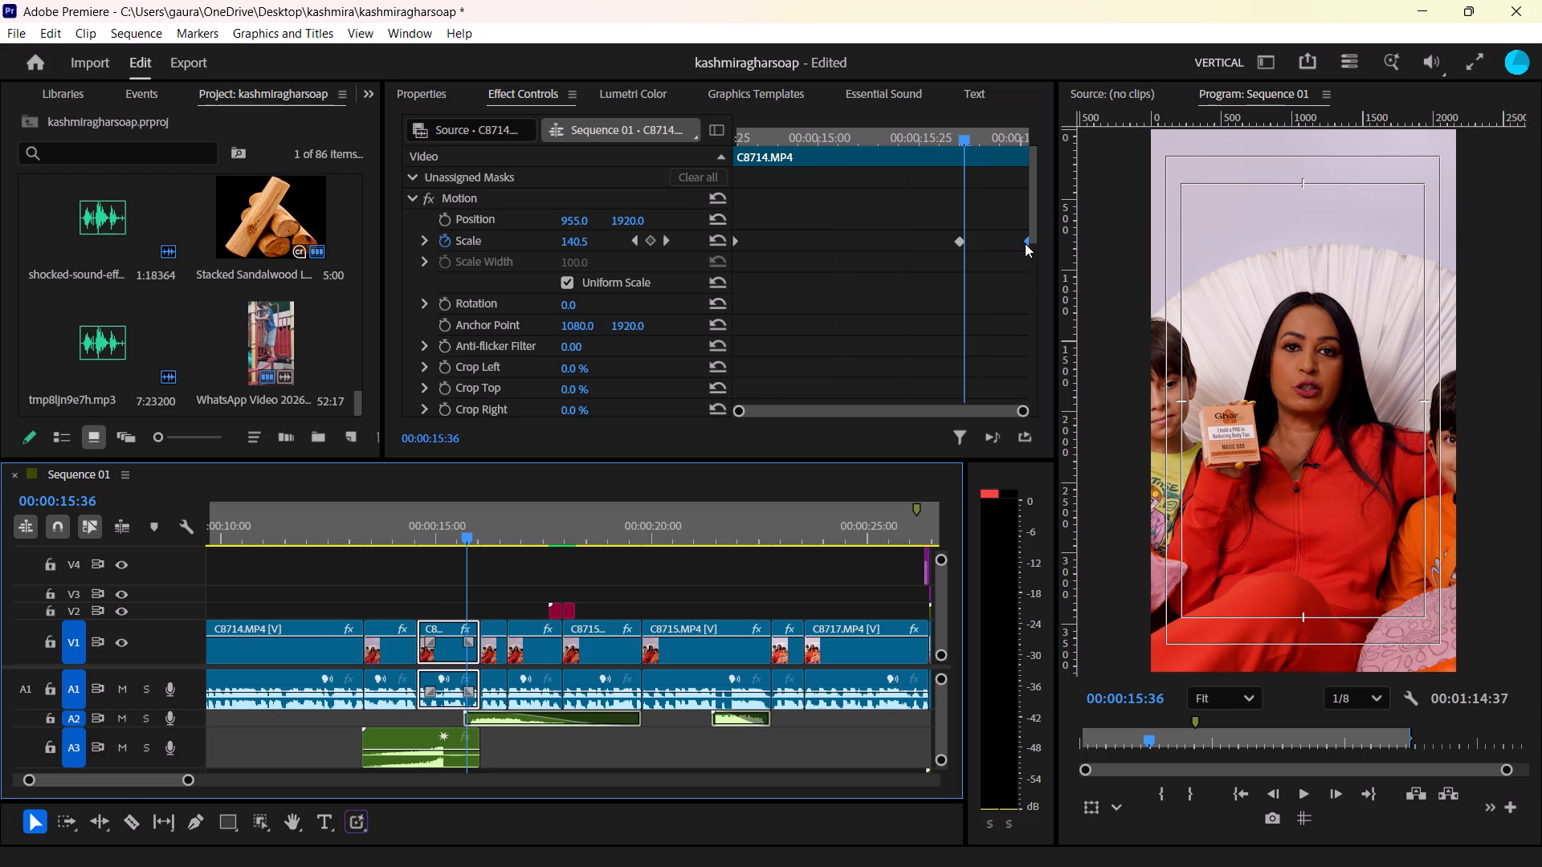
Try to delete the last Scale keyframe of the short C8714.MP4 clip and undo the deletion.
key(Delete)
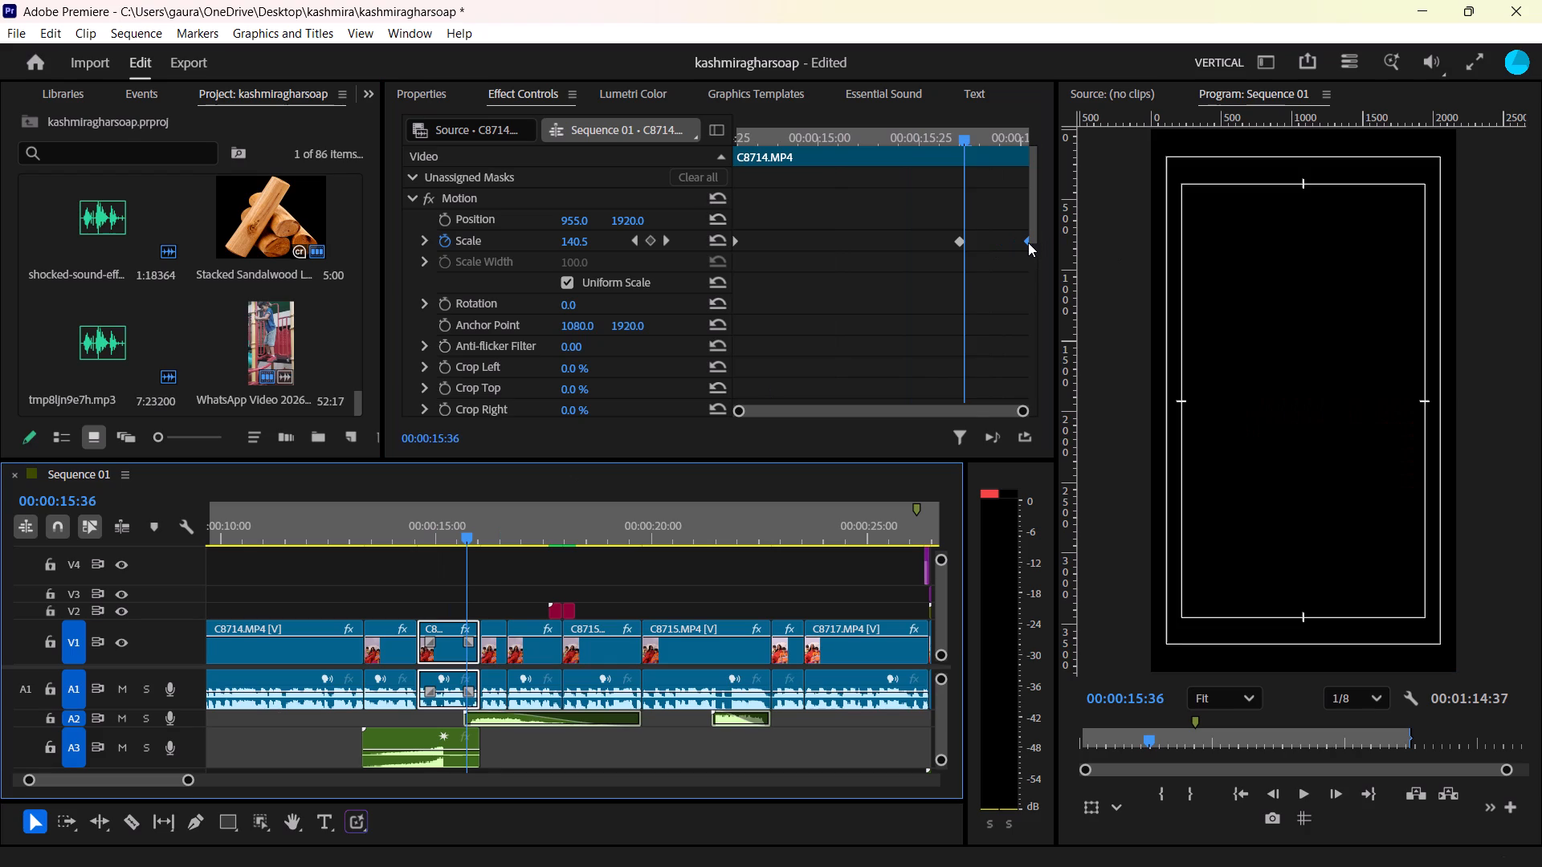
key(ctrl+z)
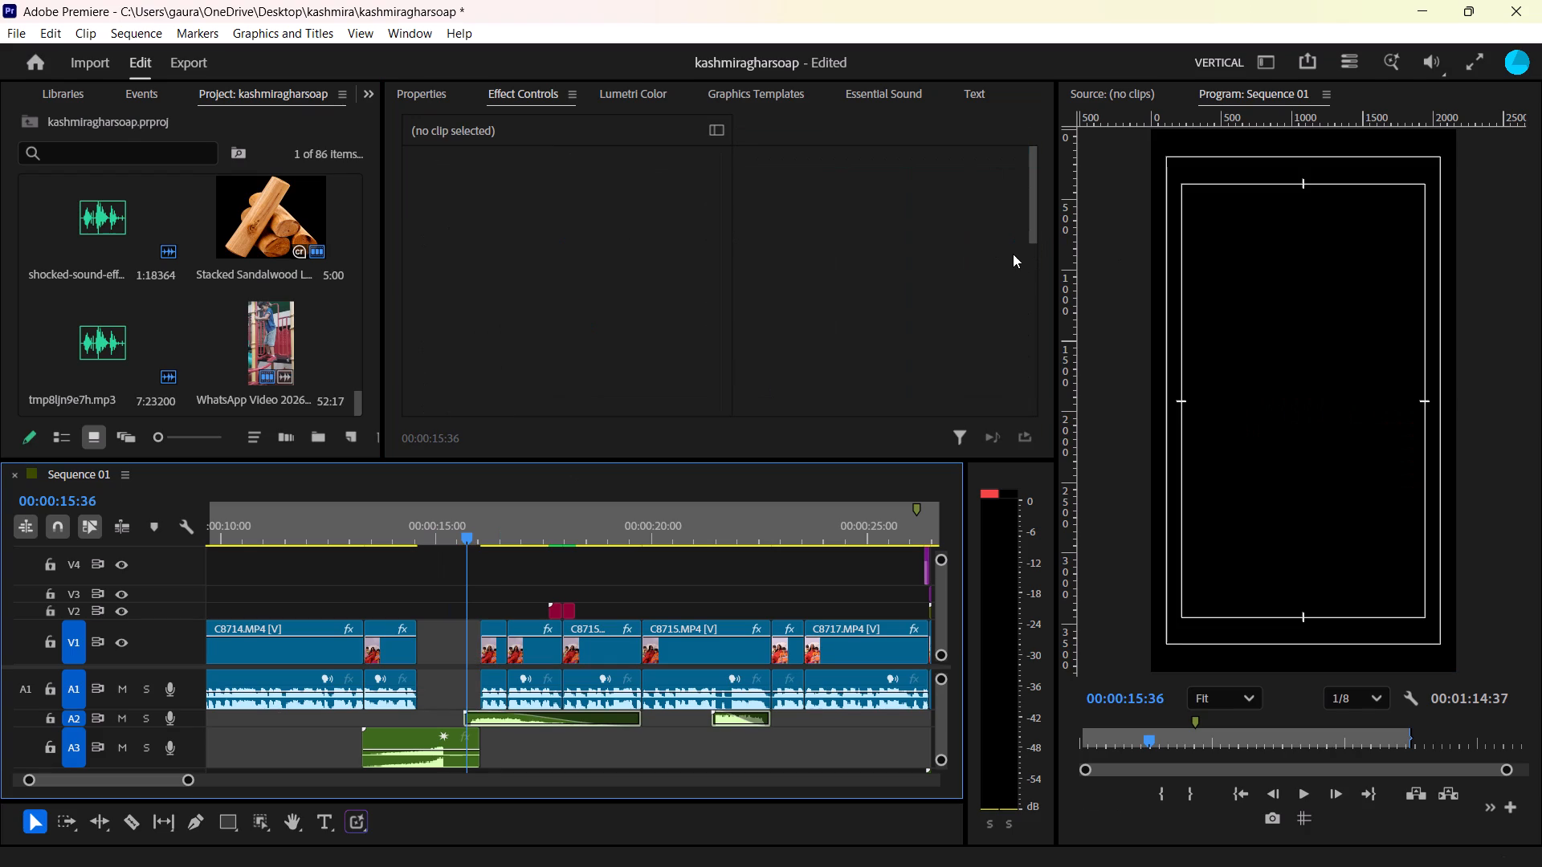
Delete the last Scale keyframe of the short C8714.MP4 clip near 00:00:15 and play back the zoom.
click(454, 656)
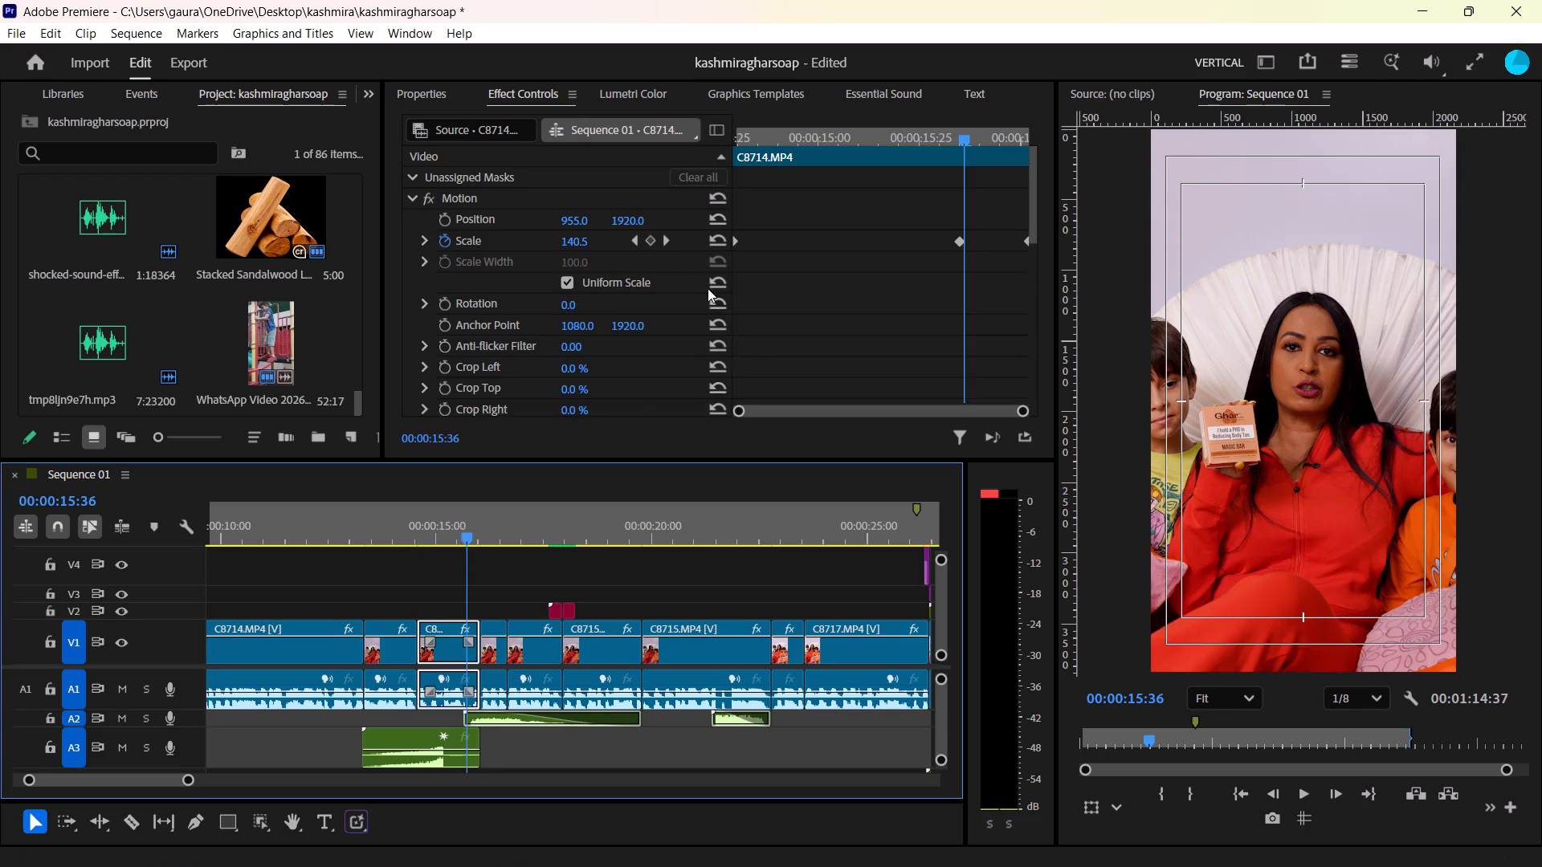
click(1026, 242)
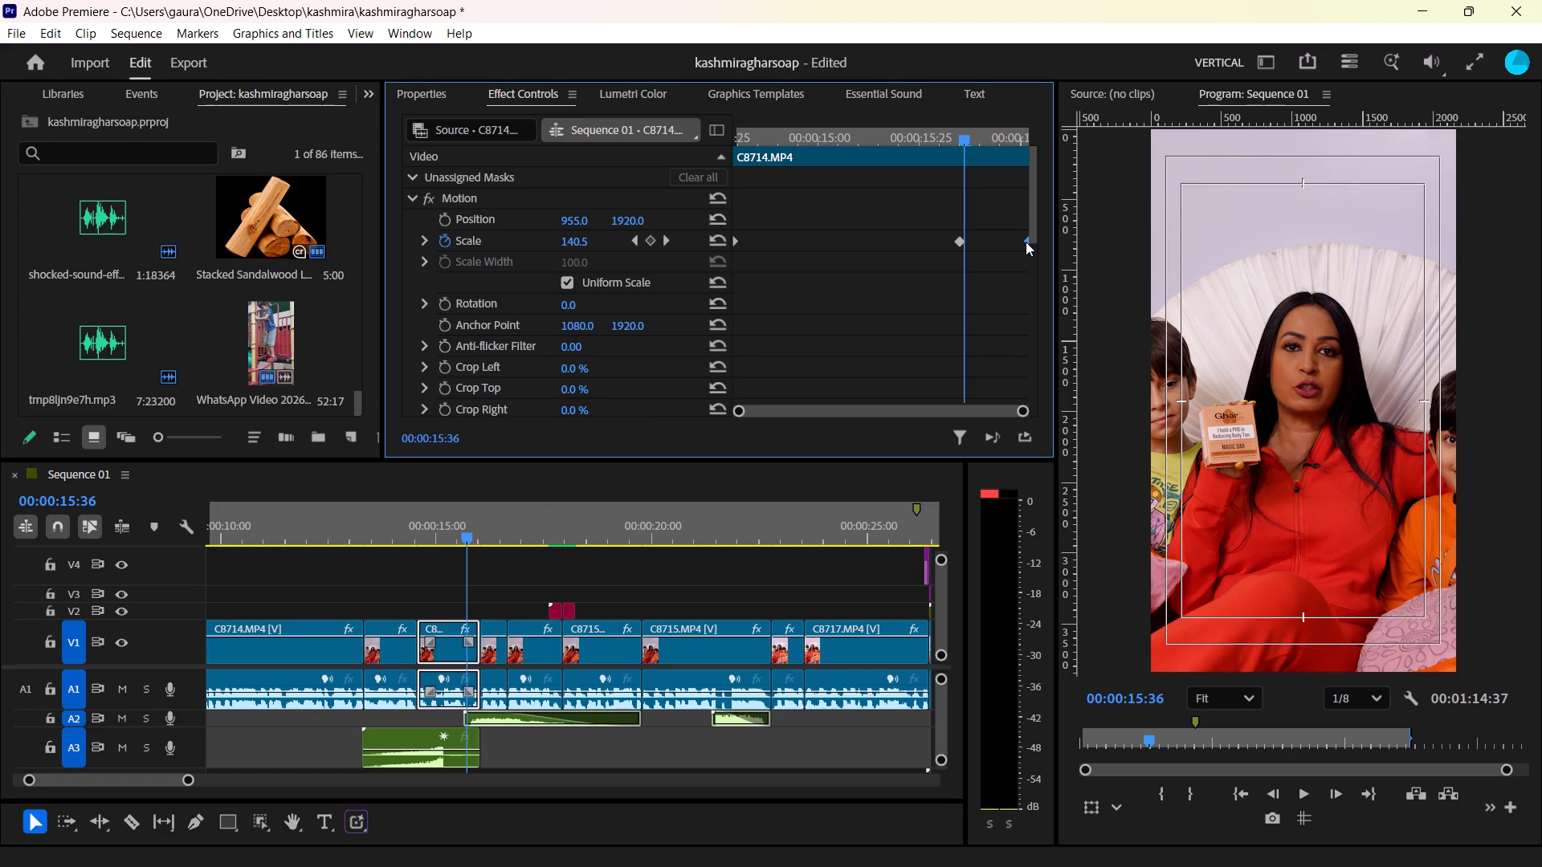
key(Delete)
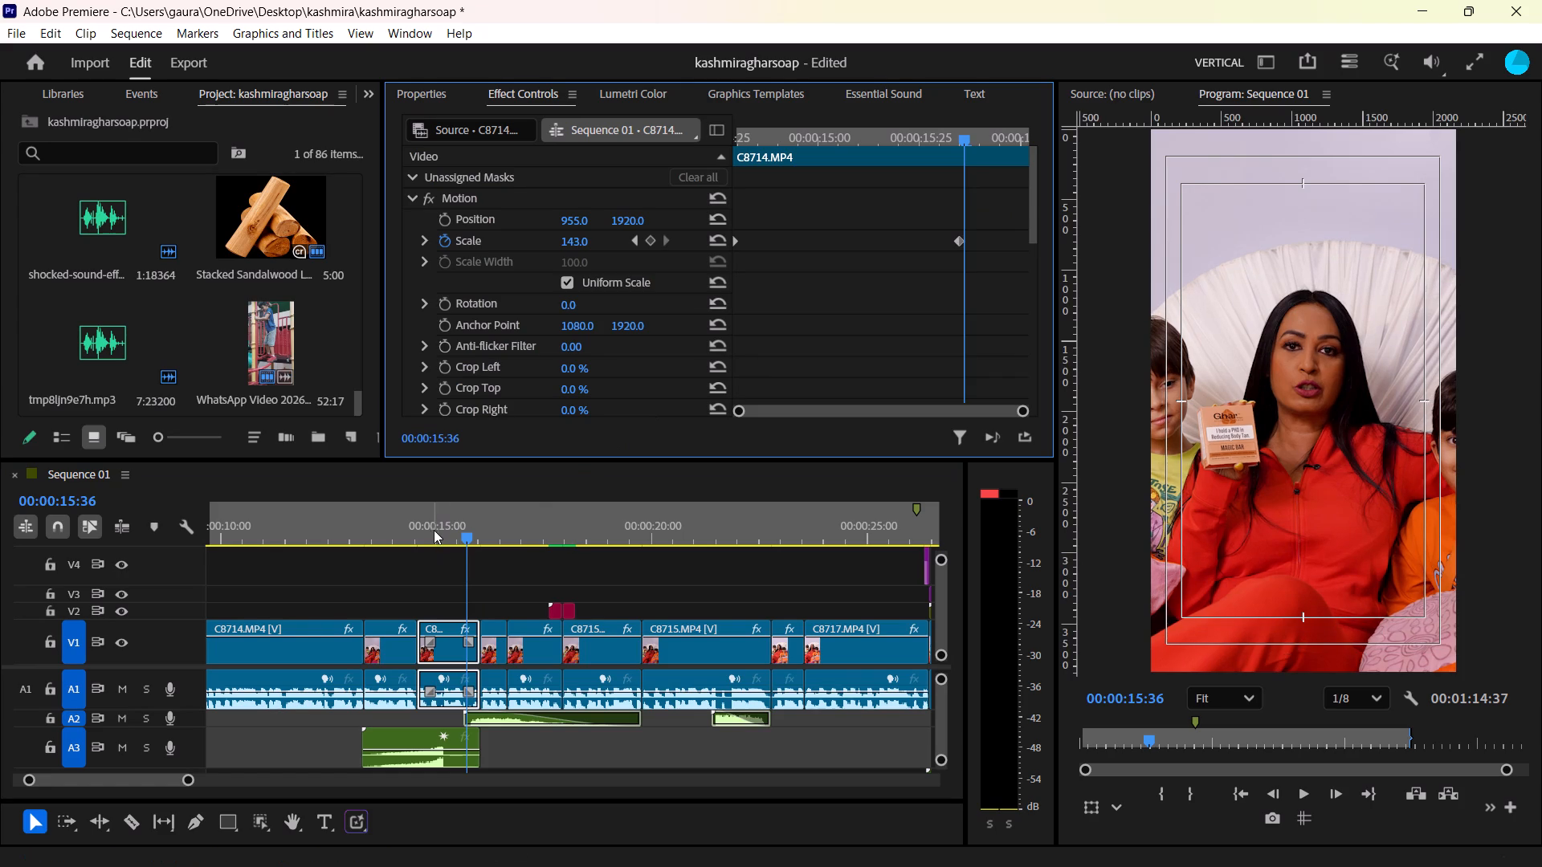
drag(434, 528, 414, 535)
key(space)
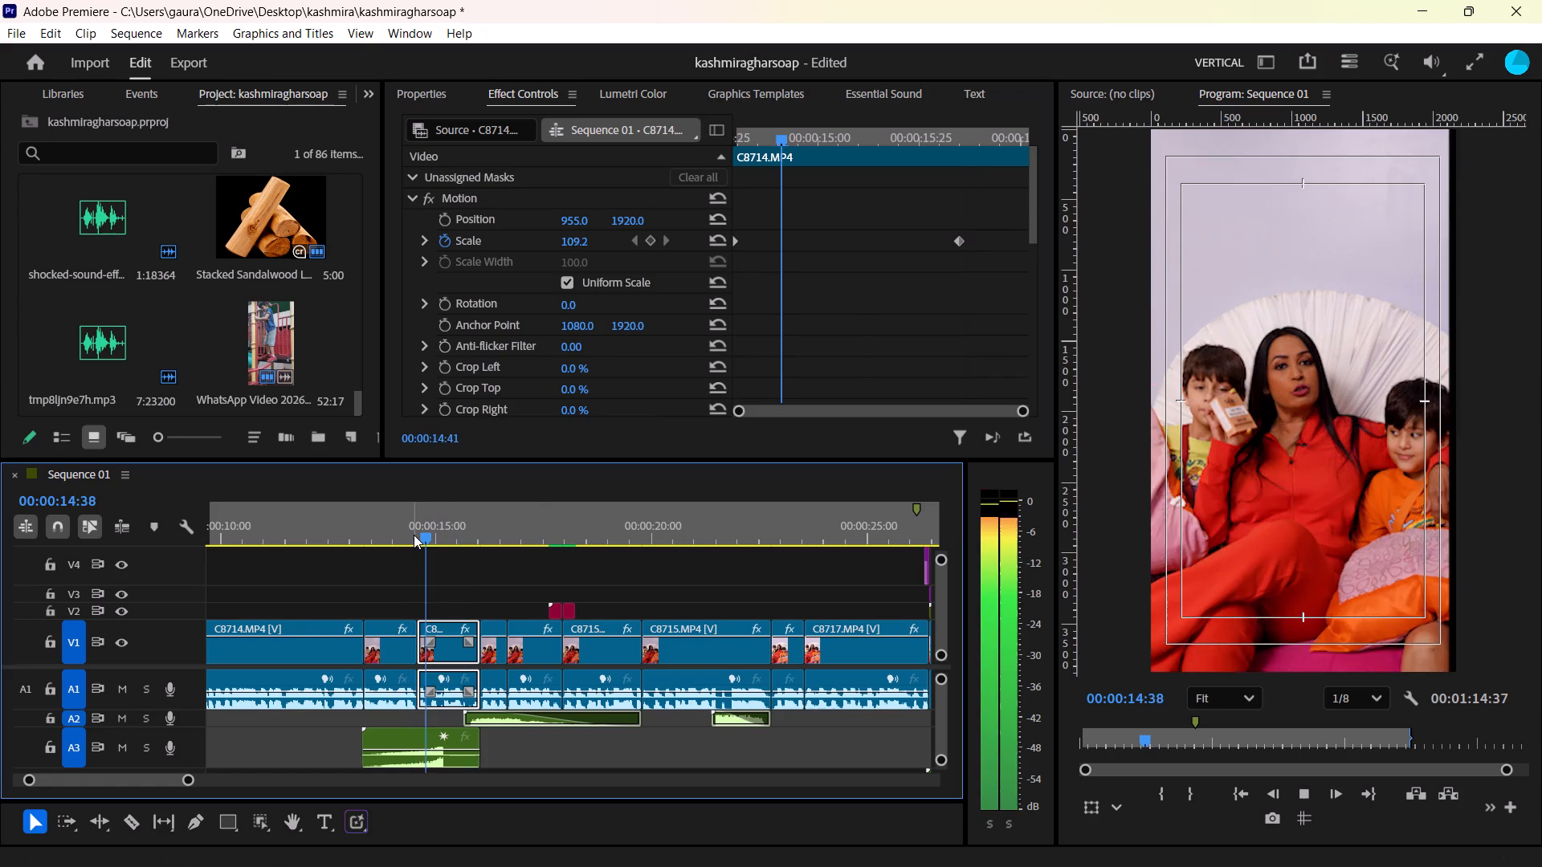
key(space)
Keyframe the C8714.MP4 clip's Position at 00:00:15:35, reset Position to 1080, 1920 at 00:00:14:29, play it back and save the project.
click(421, 537)
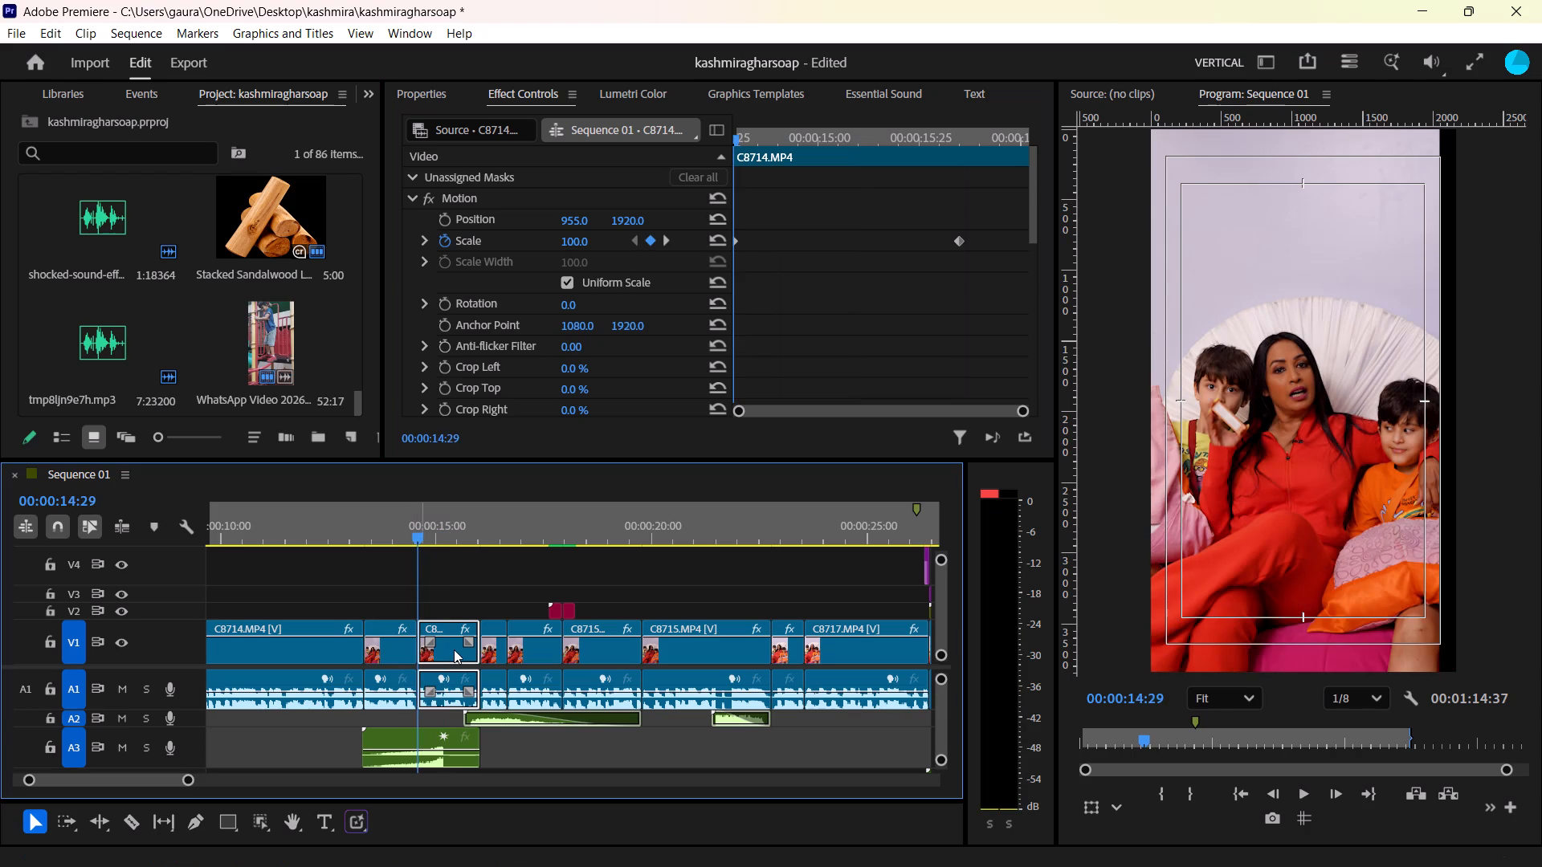
key(Right)
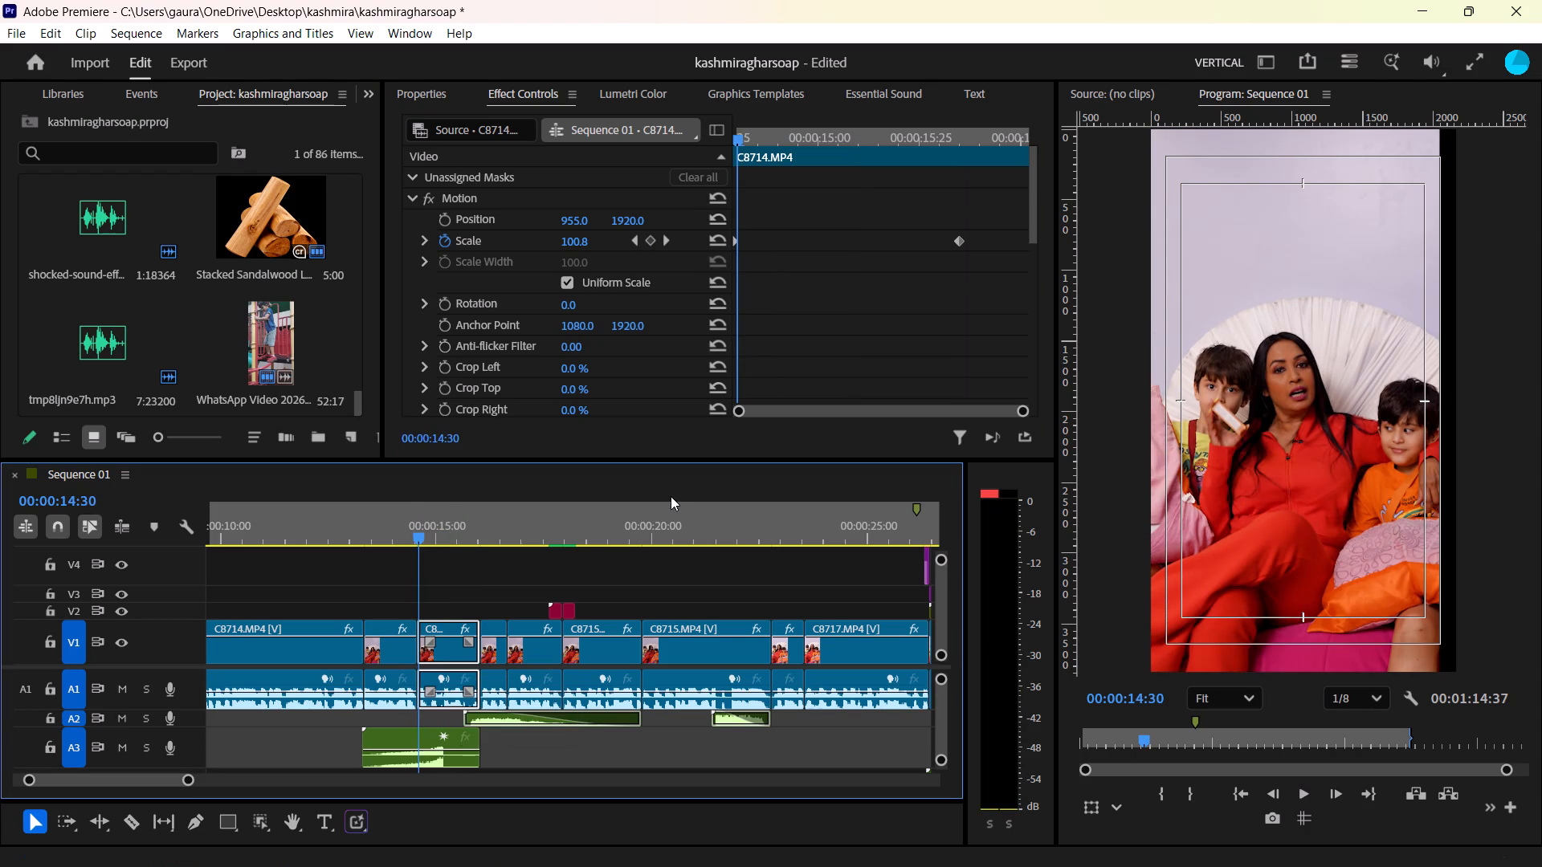
click(968, 132)
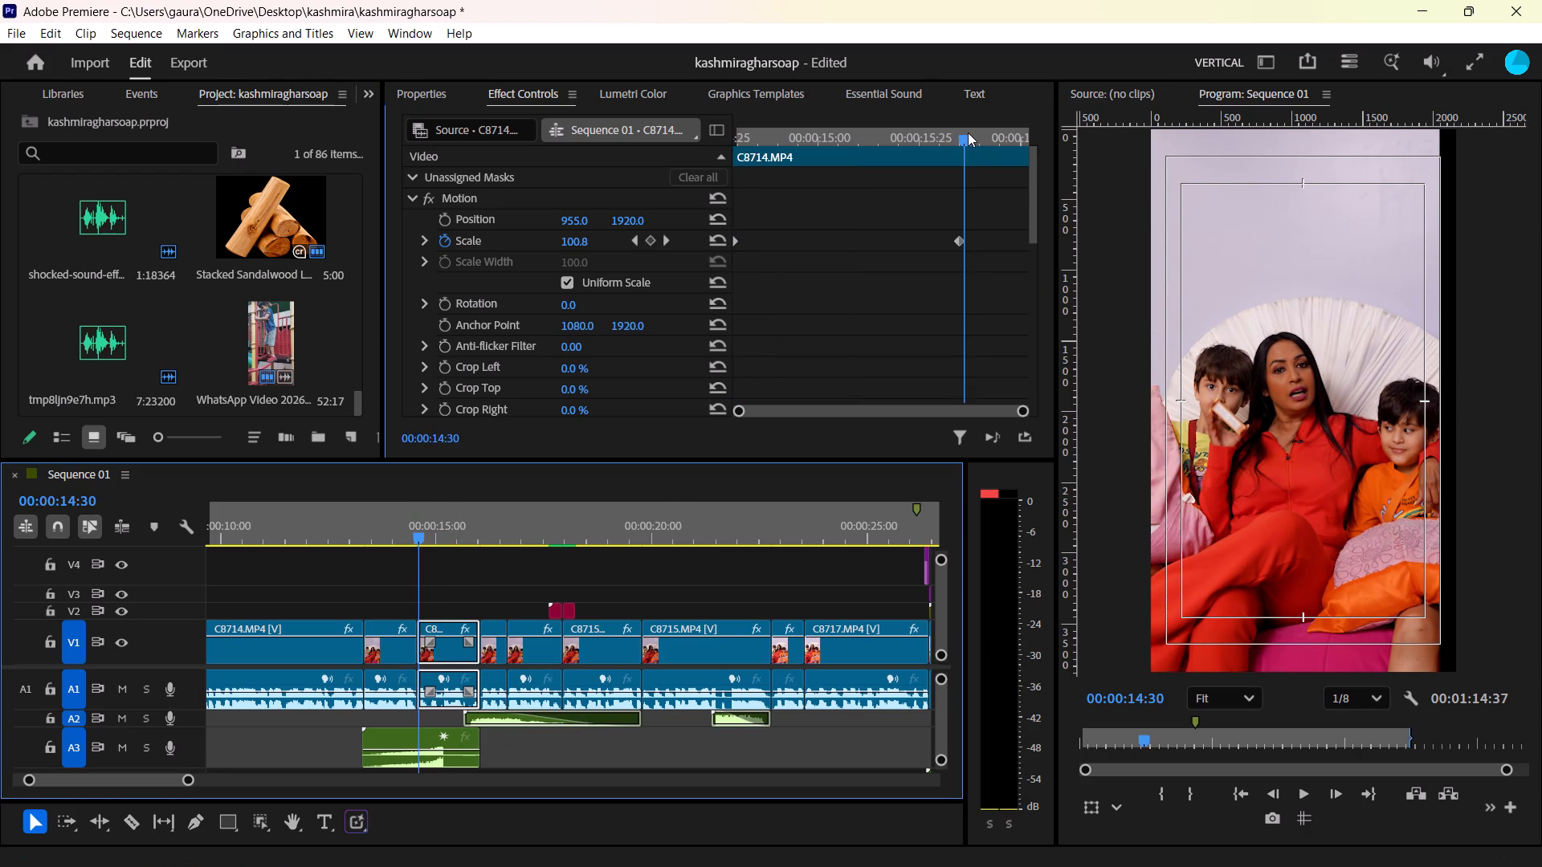
key(Left)
key(Left)
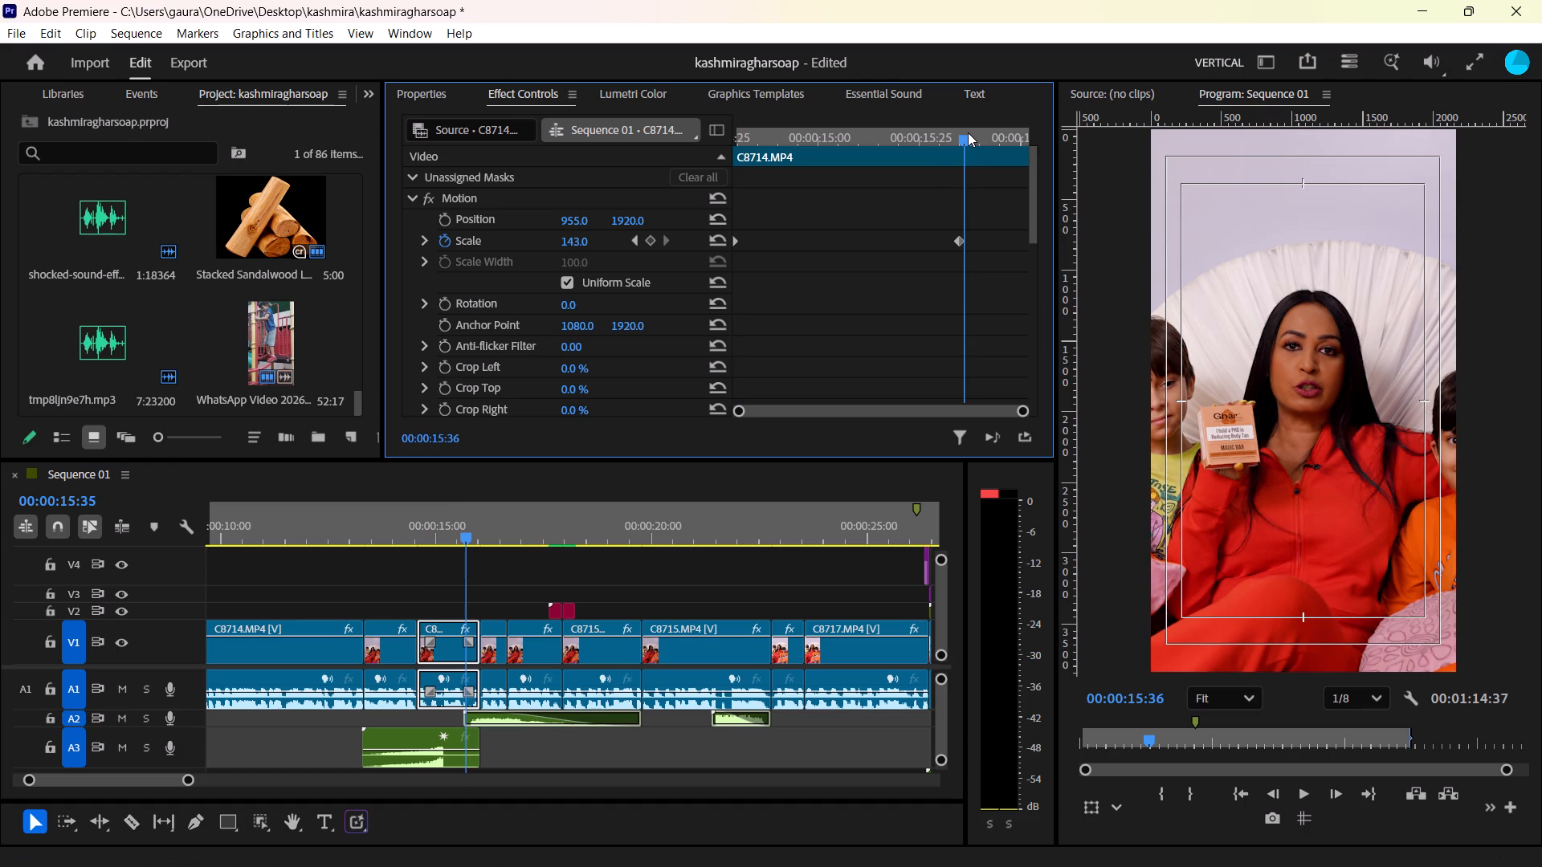
key(Right)
click(447, 219)
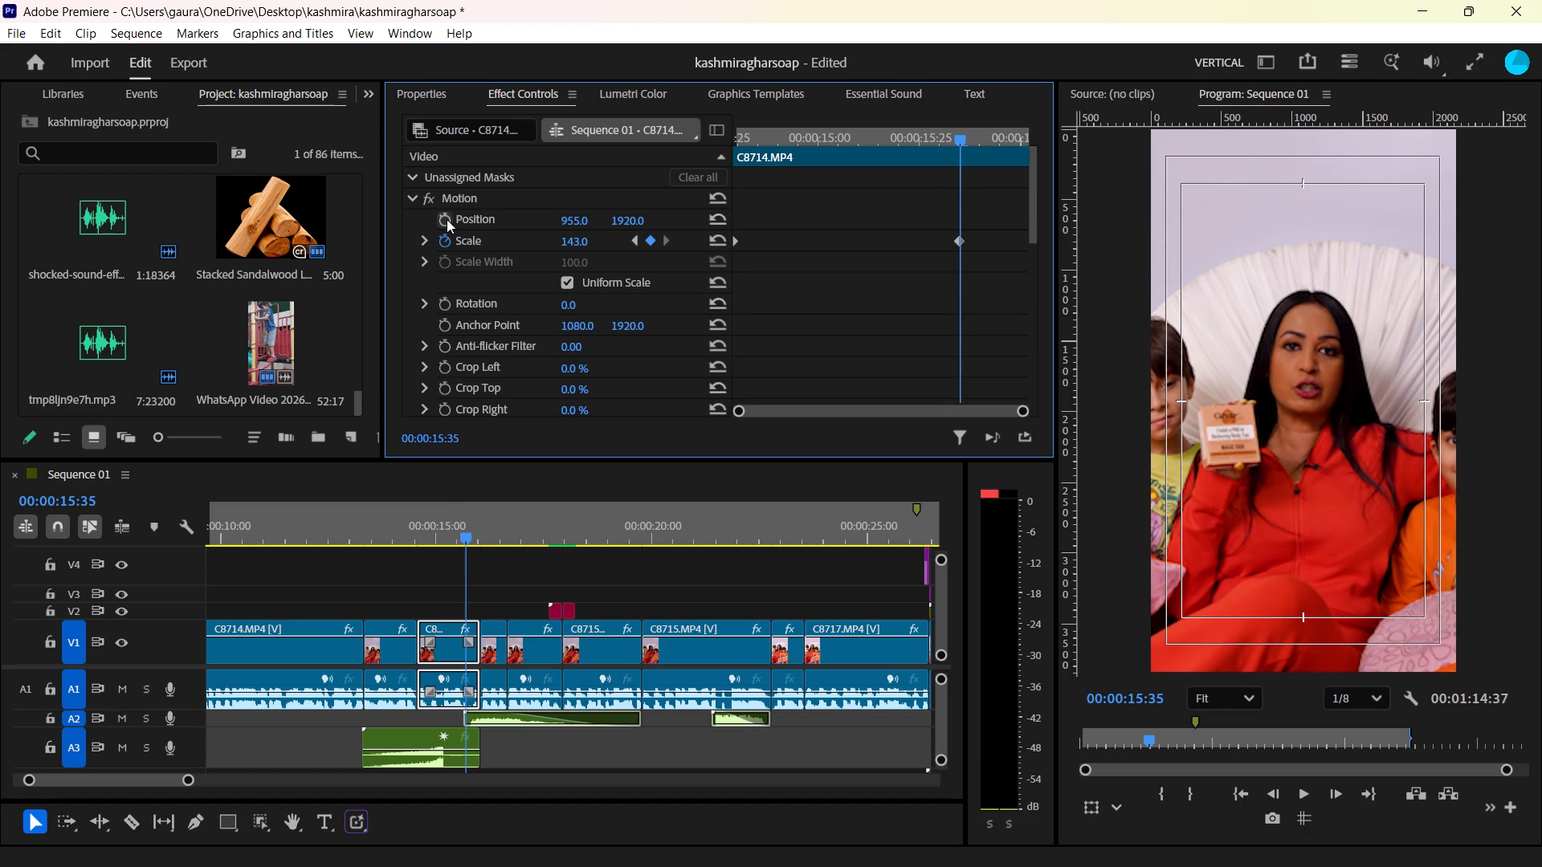
drag(965, 130, 783, 148)
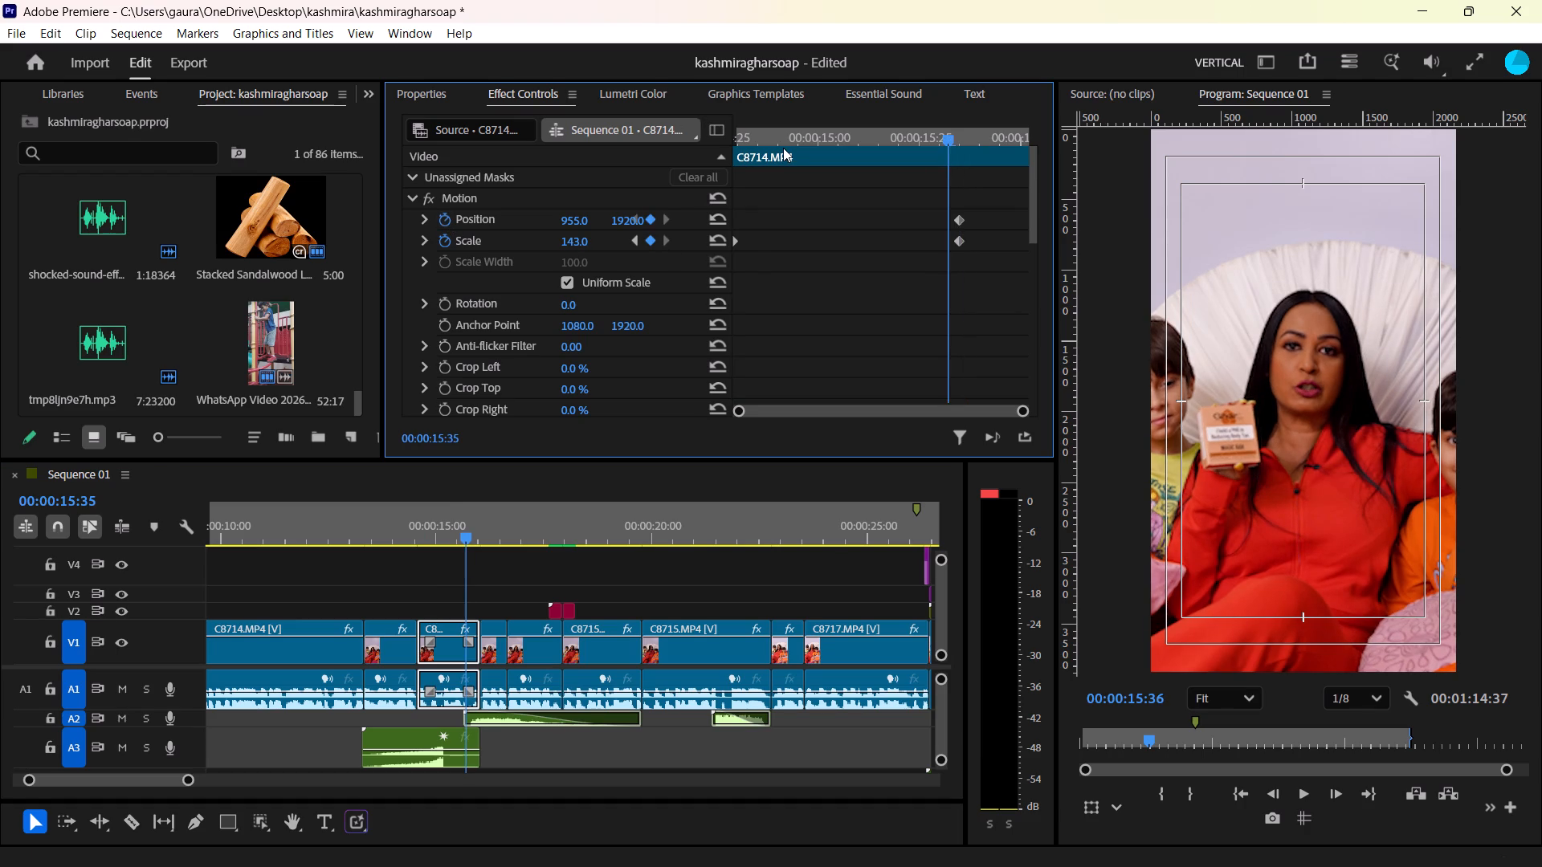
drag(783, 148, 589, 181)
click(717, 213)
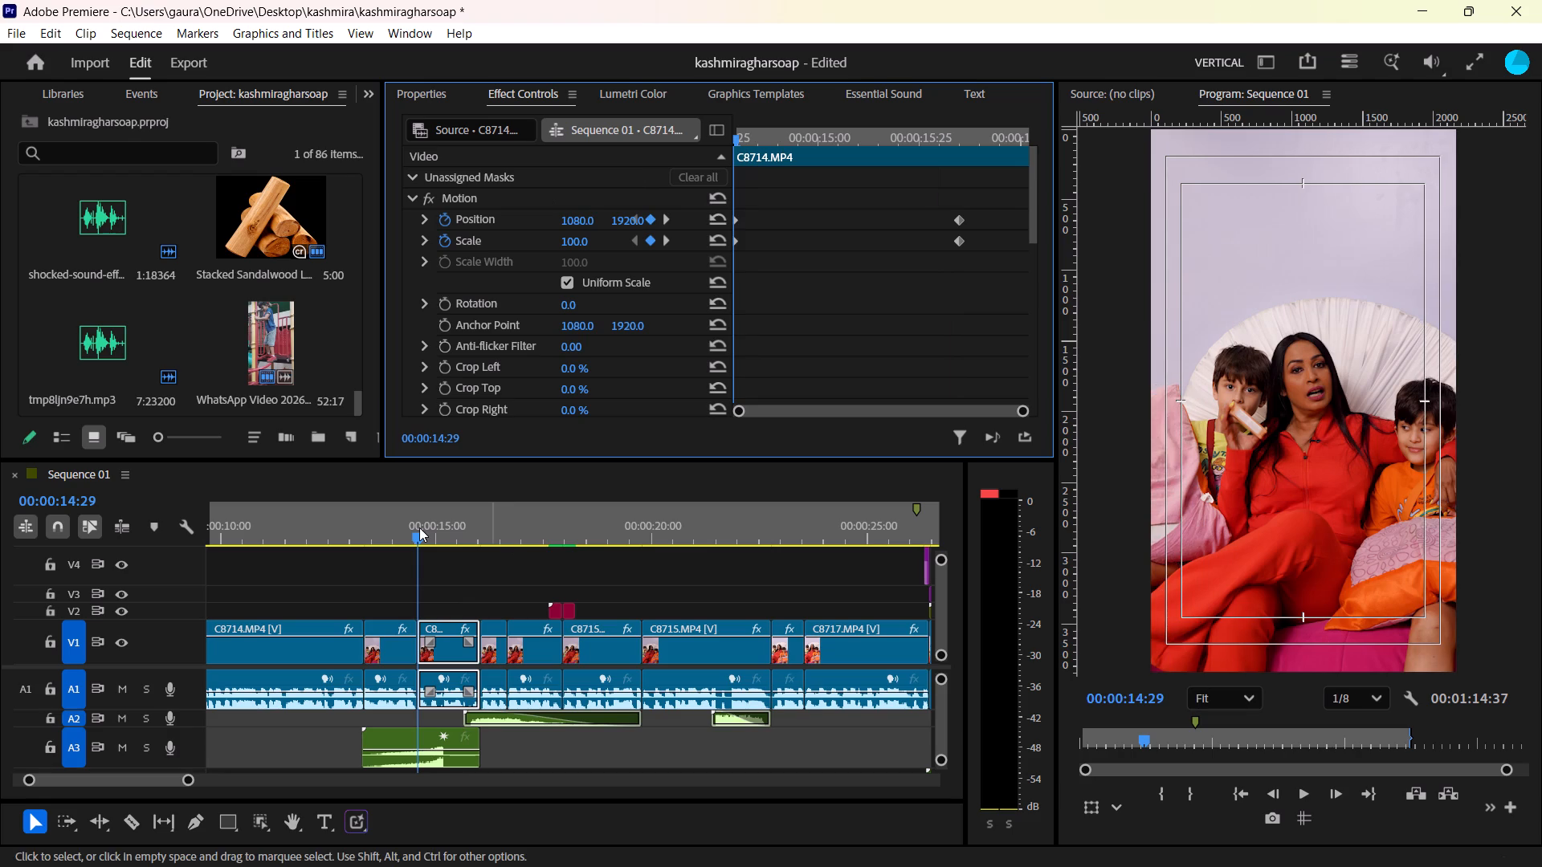
key(space)
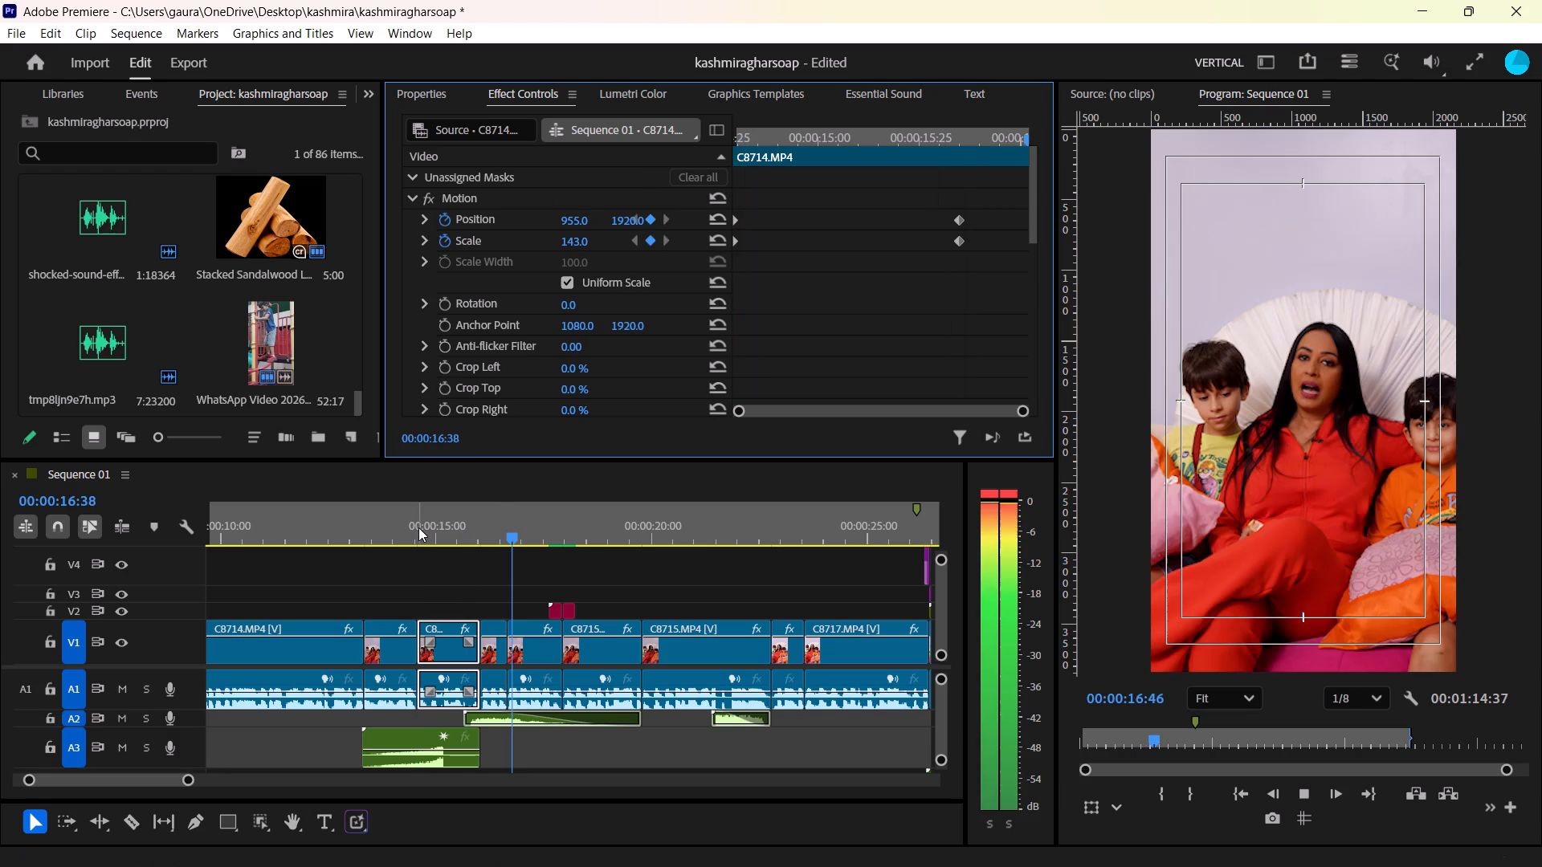
key(space)
key(ctrl+s)
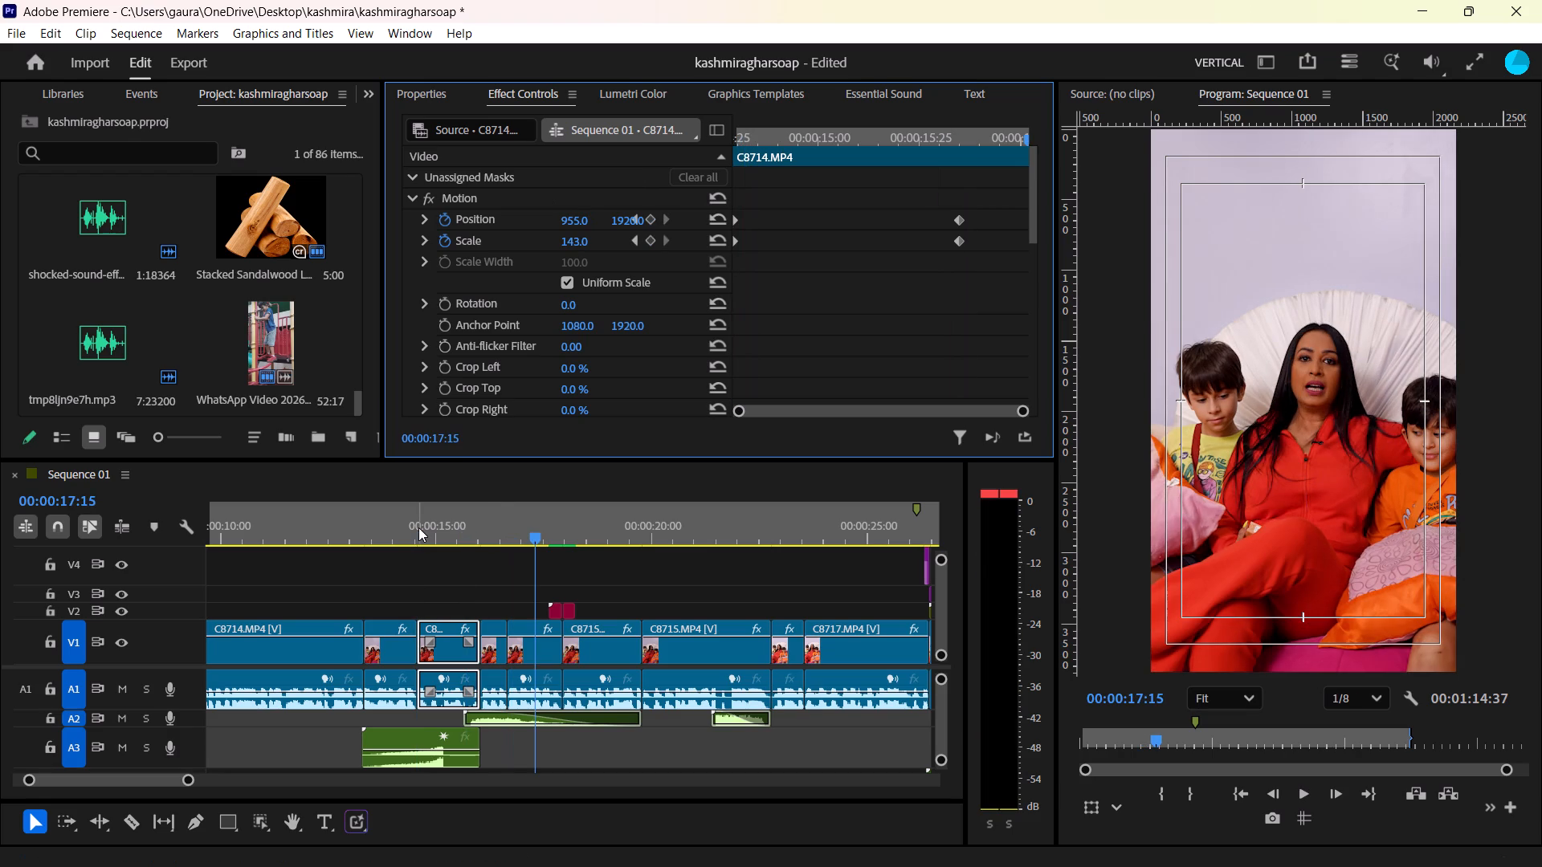
Play the sequence from 00:00:46:05 through the end of the main edit to review the sound effects.
drag(189, 780, 195, 780)
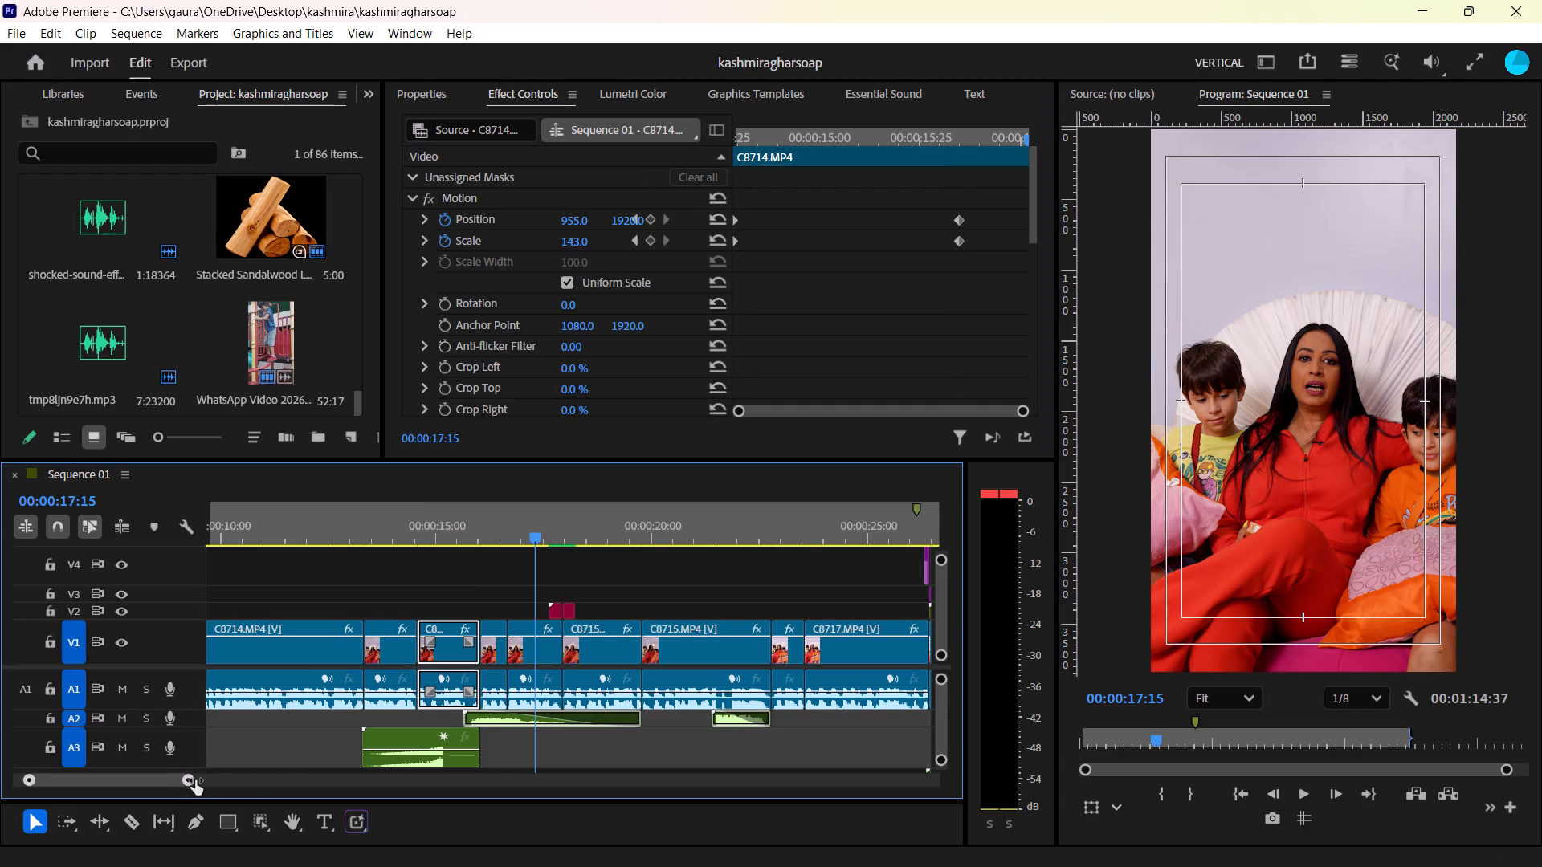
drag(195, 780, 260, 780)
scroll(618, 748, left, 3)
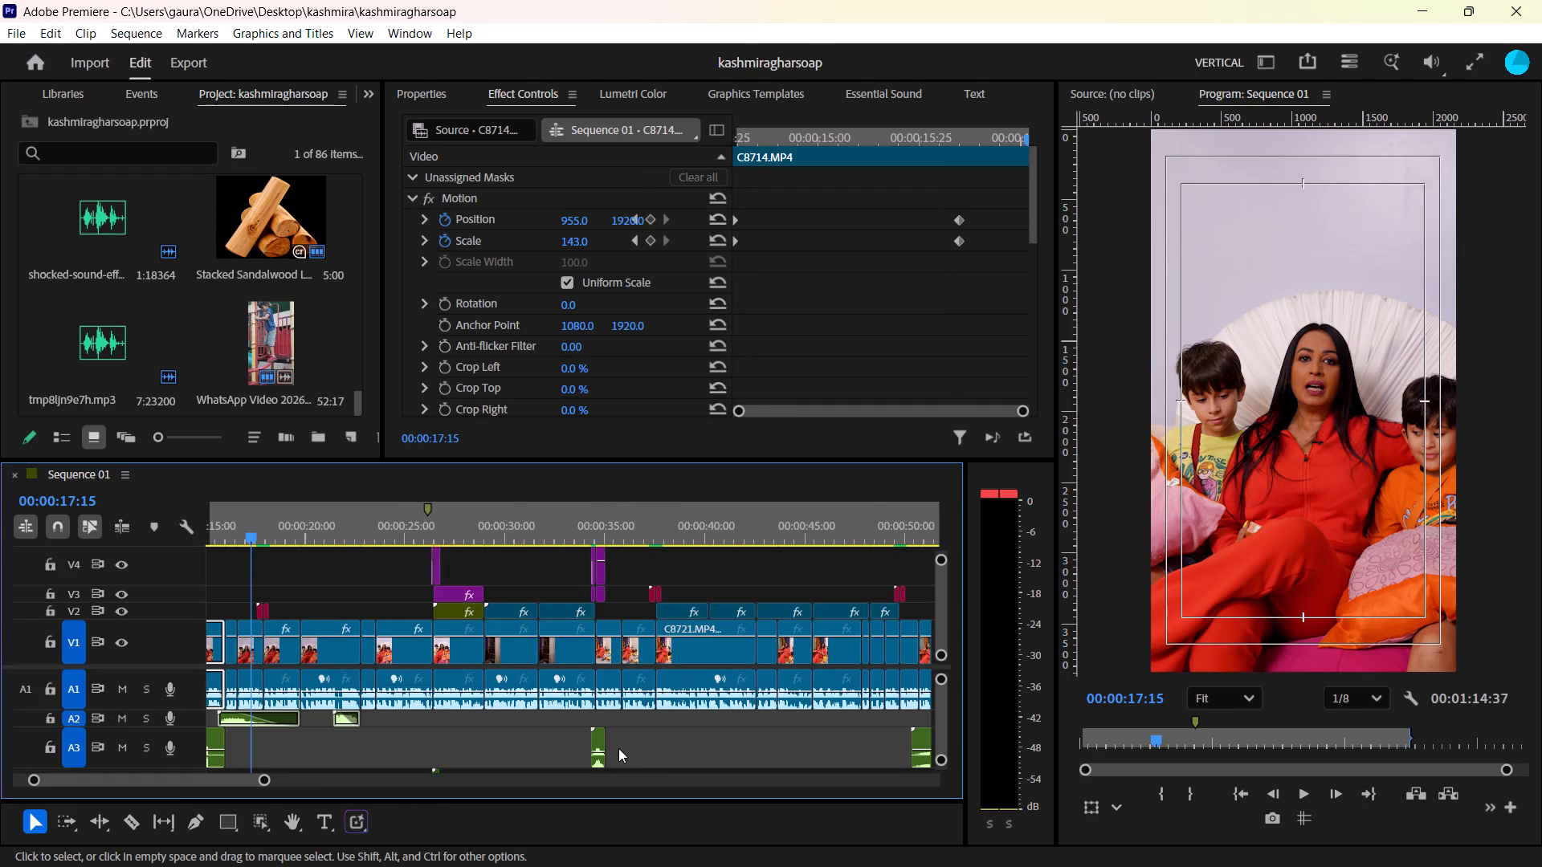
scroll(647, 744, left, 2)
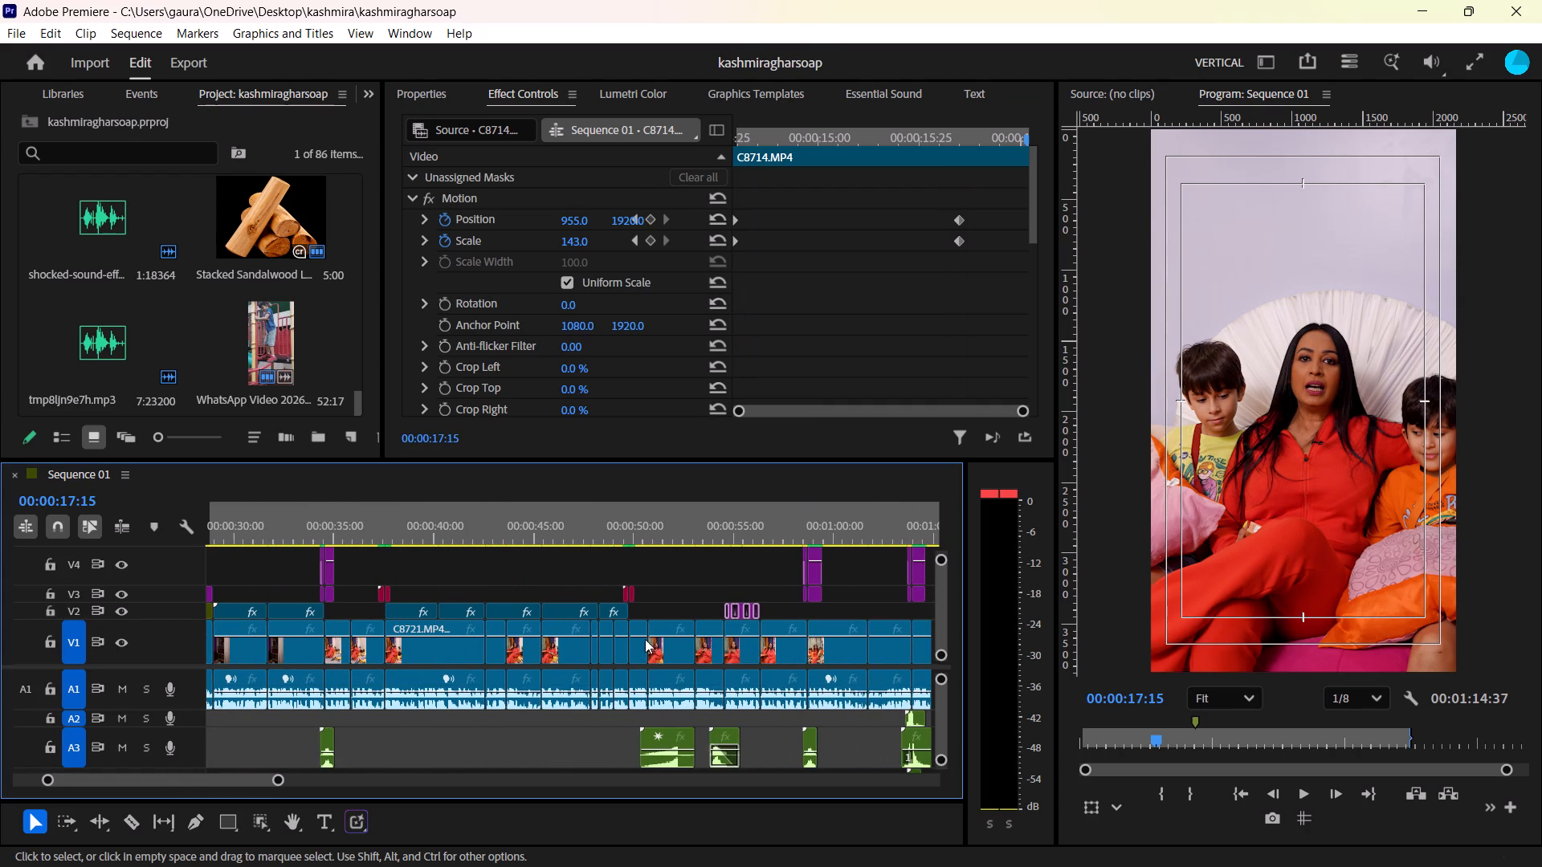
click(558, 512)
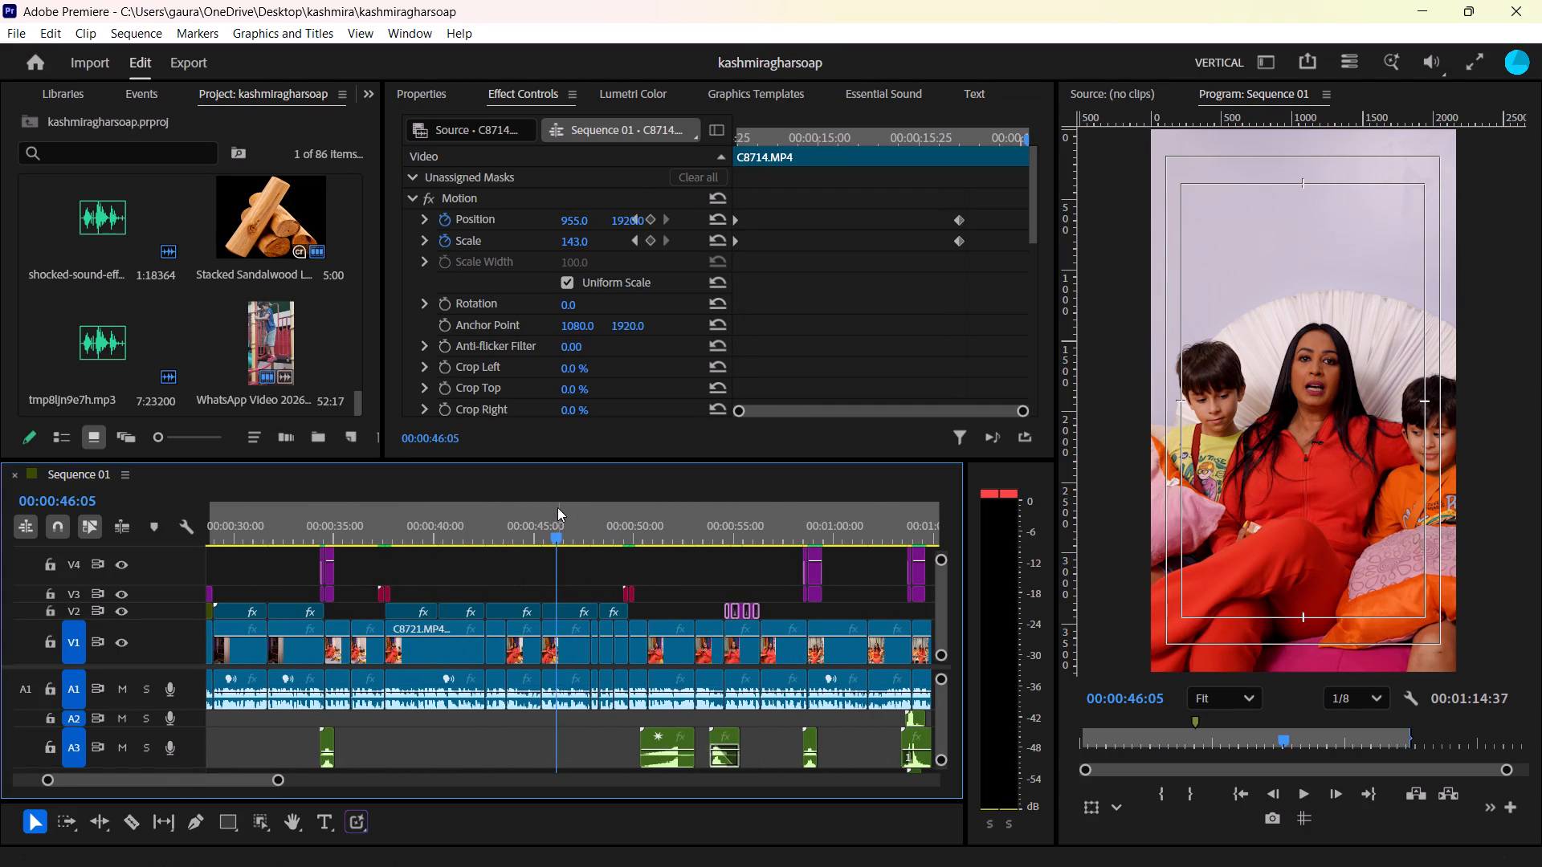
key(space)
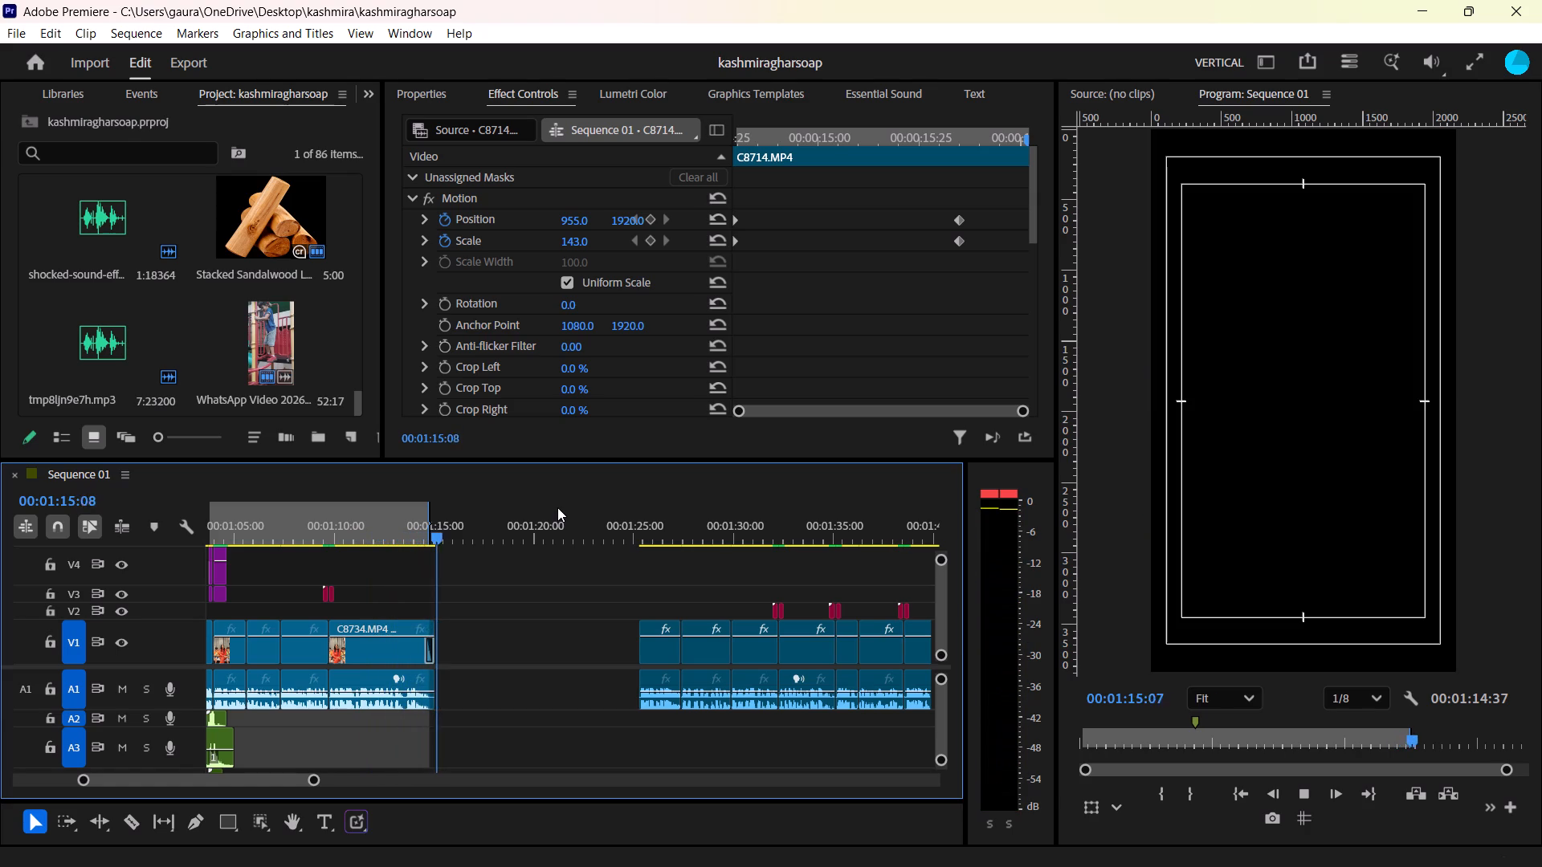
key(space)
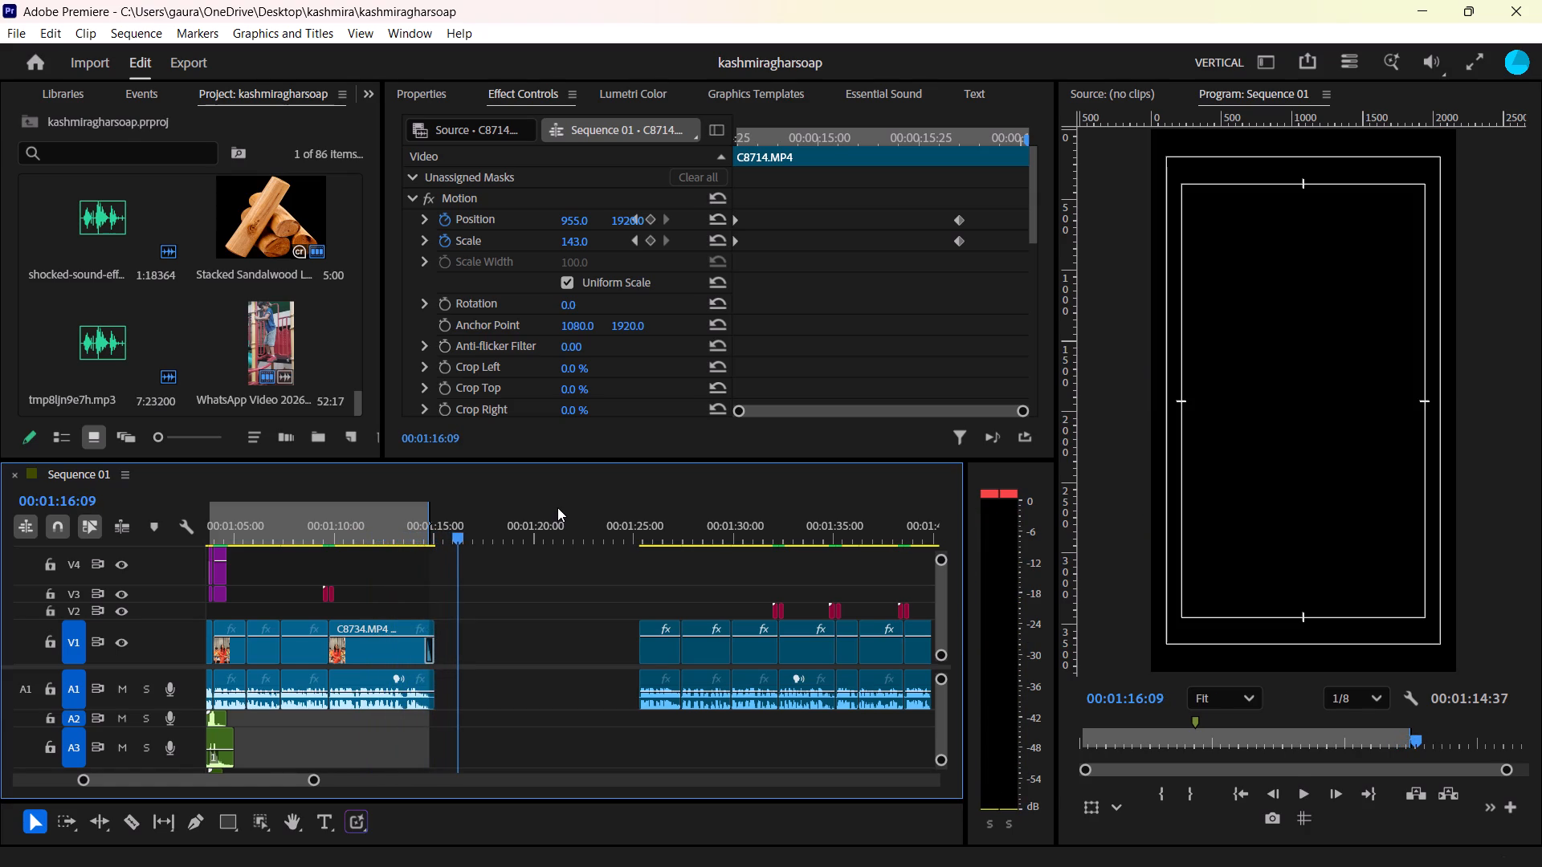
In the Brave browser, search Myinstants for "baat tph sahi hai", preview the "Baat to sahi hai" sound and download its MP3.
click(955, 853)
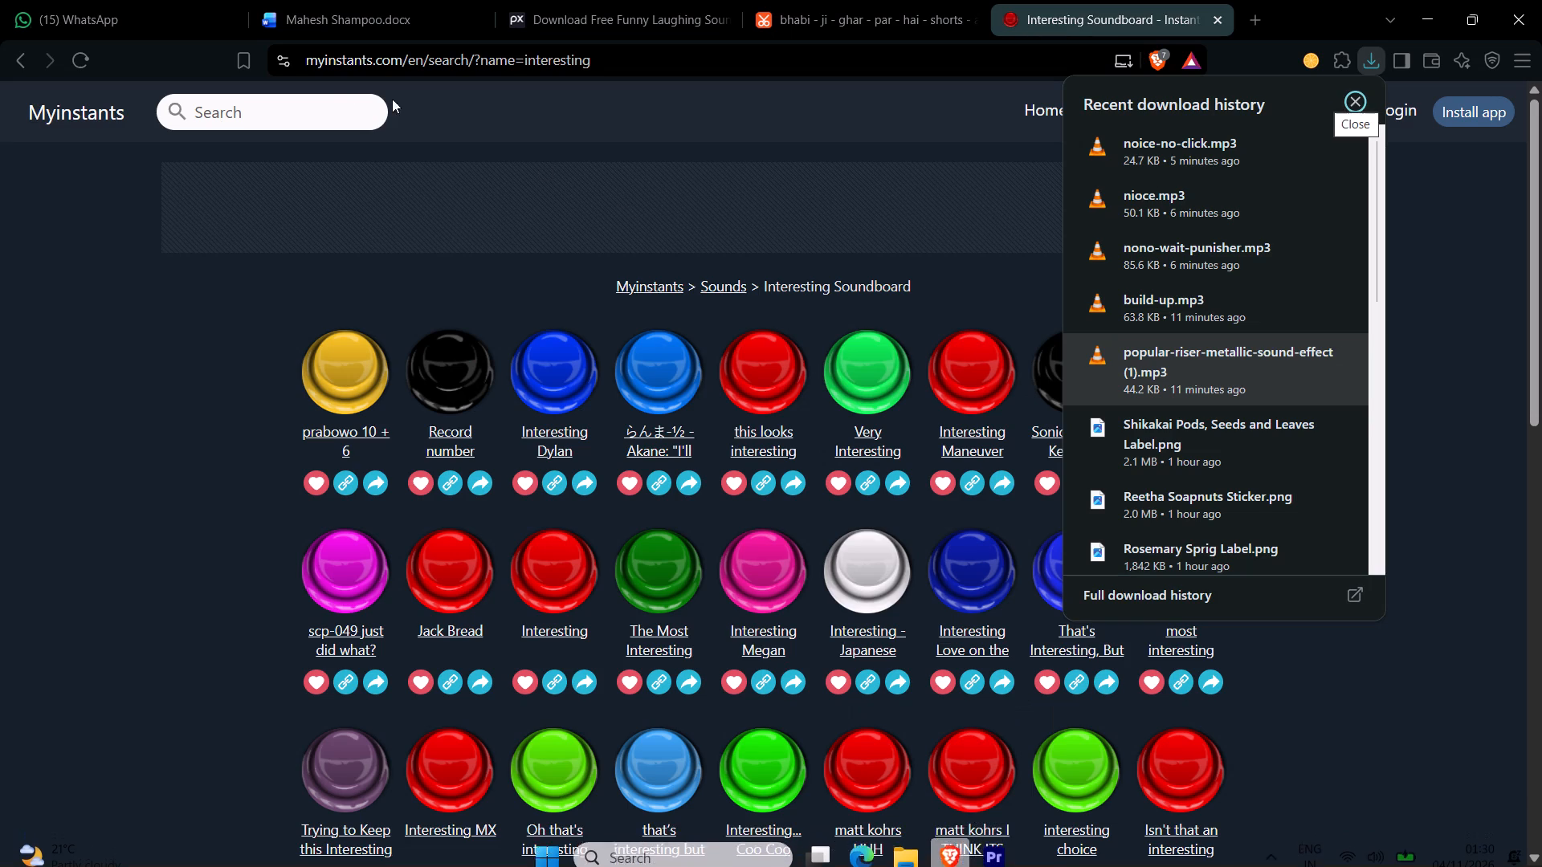
click(313, 112)
text(baat tph sahi hai)
key(Return)
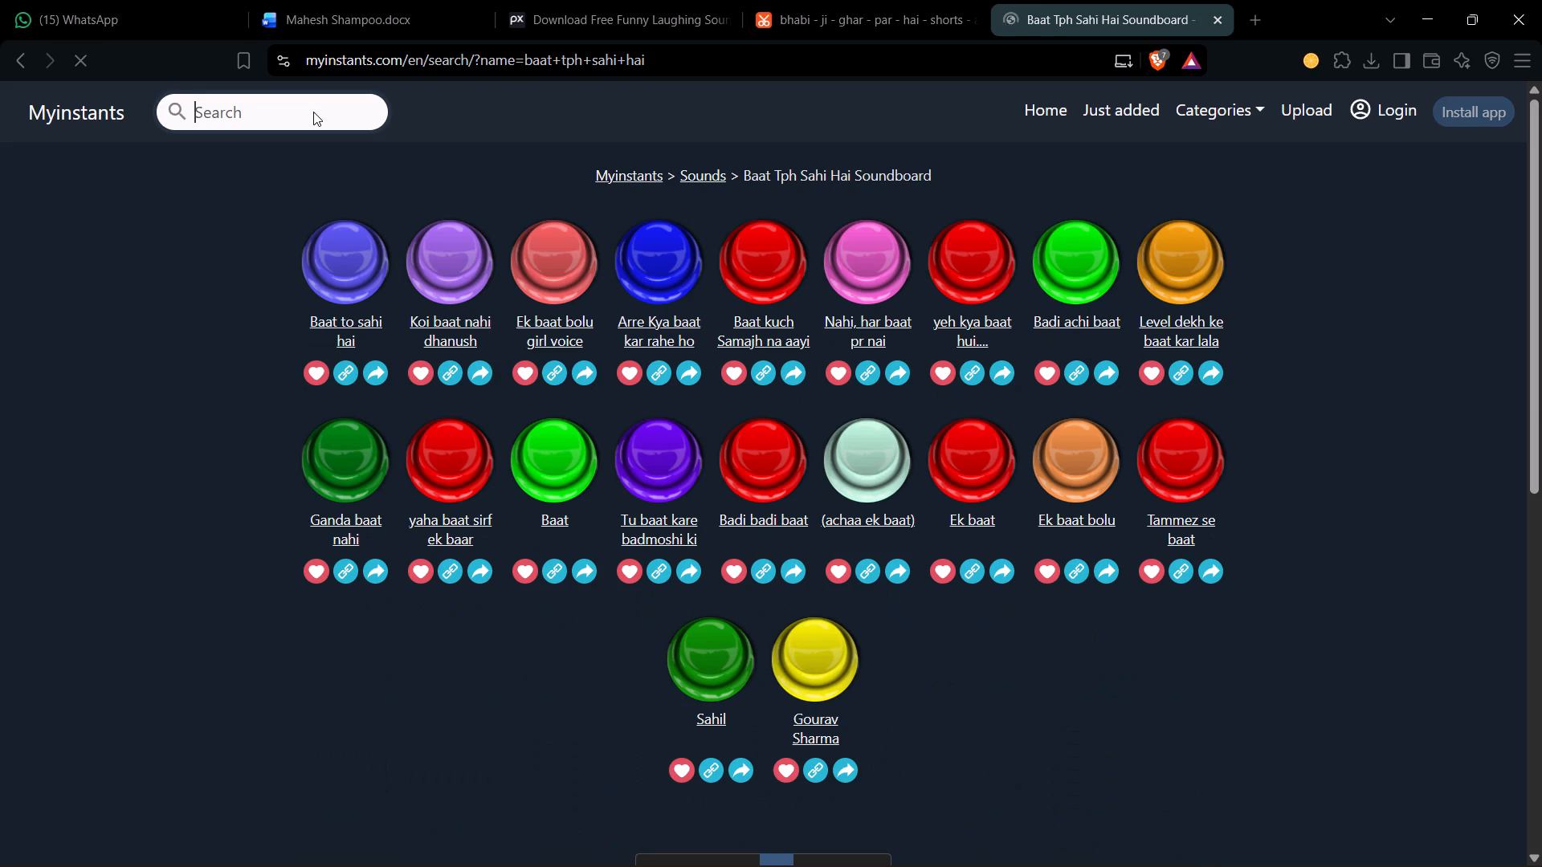
click(342, 263)
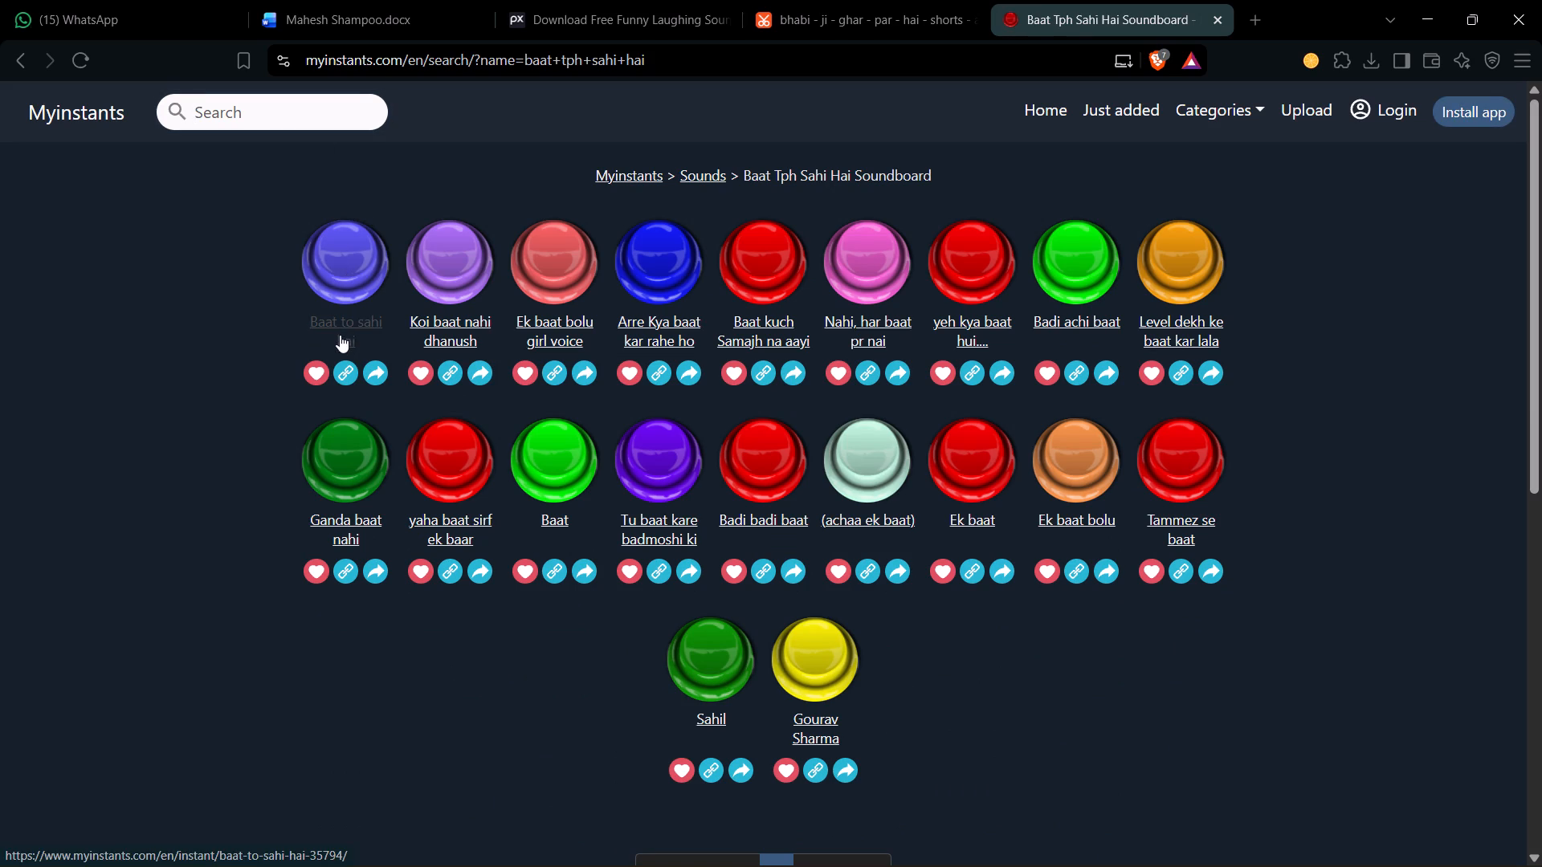
click(346, 323)
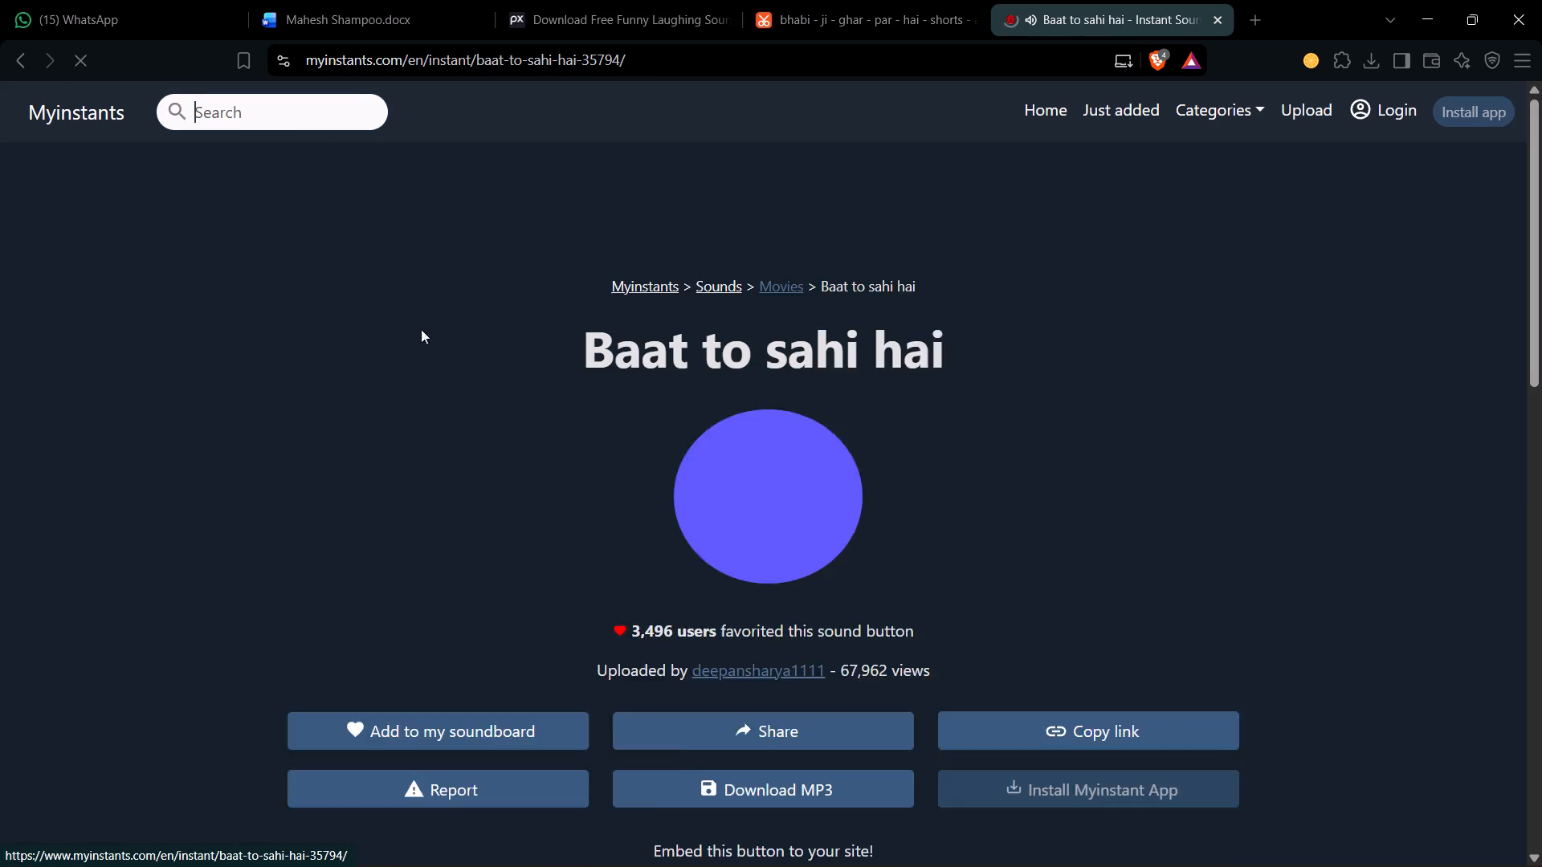
click(773, 796)
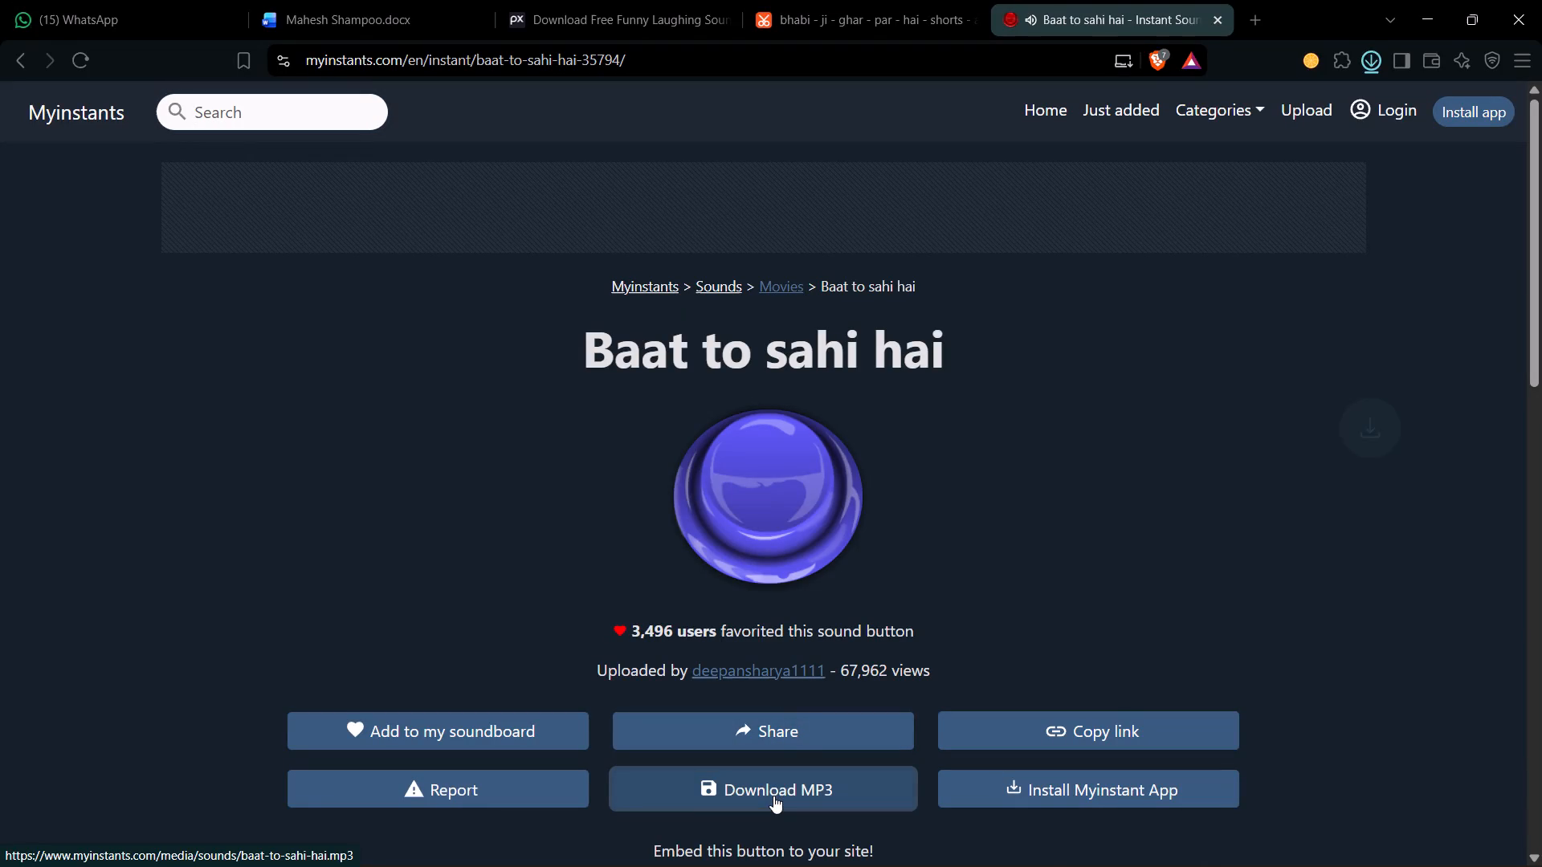
Place the downloaded baat-to-sahi-hai.mp3 on track A3 of the Premiere sequence at about 00:01:08 and play it back.
drag(1186, 116, 1067, 378)
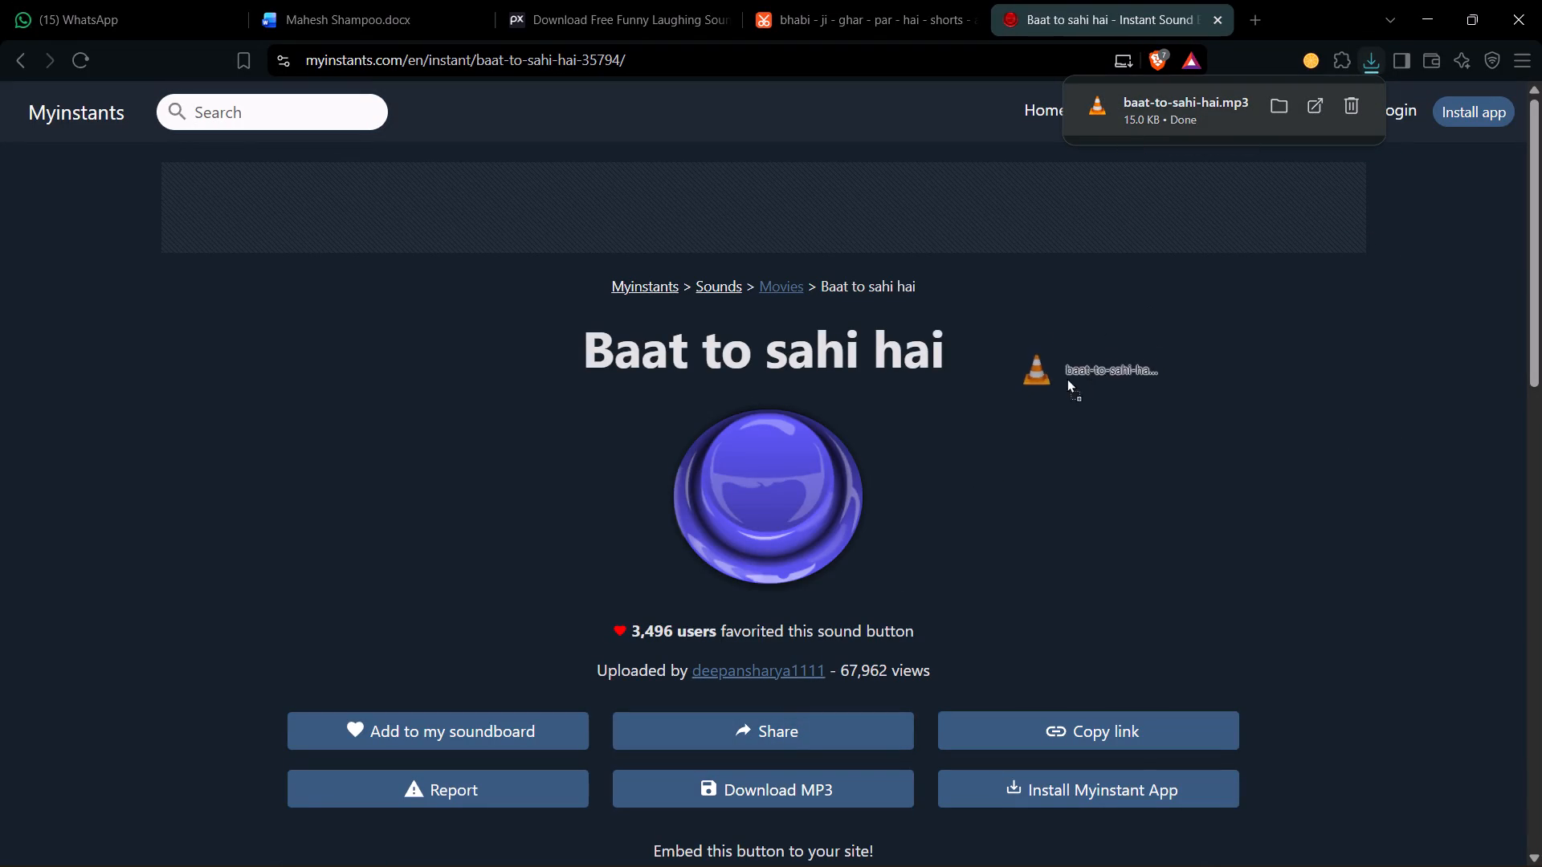
drag(1067, 378, 712, 768)
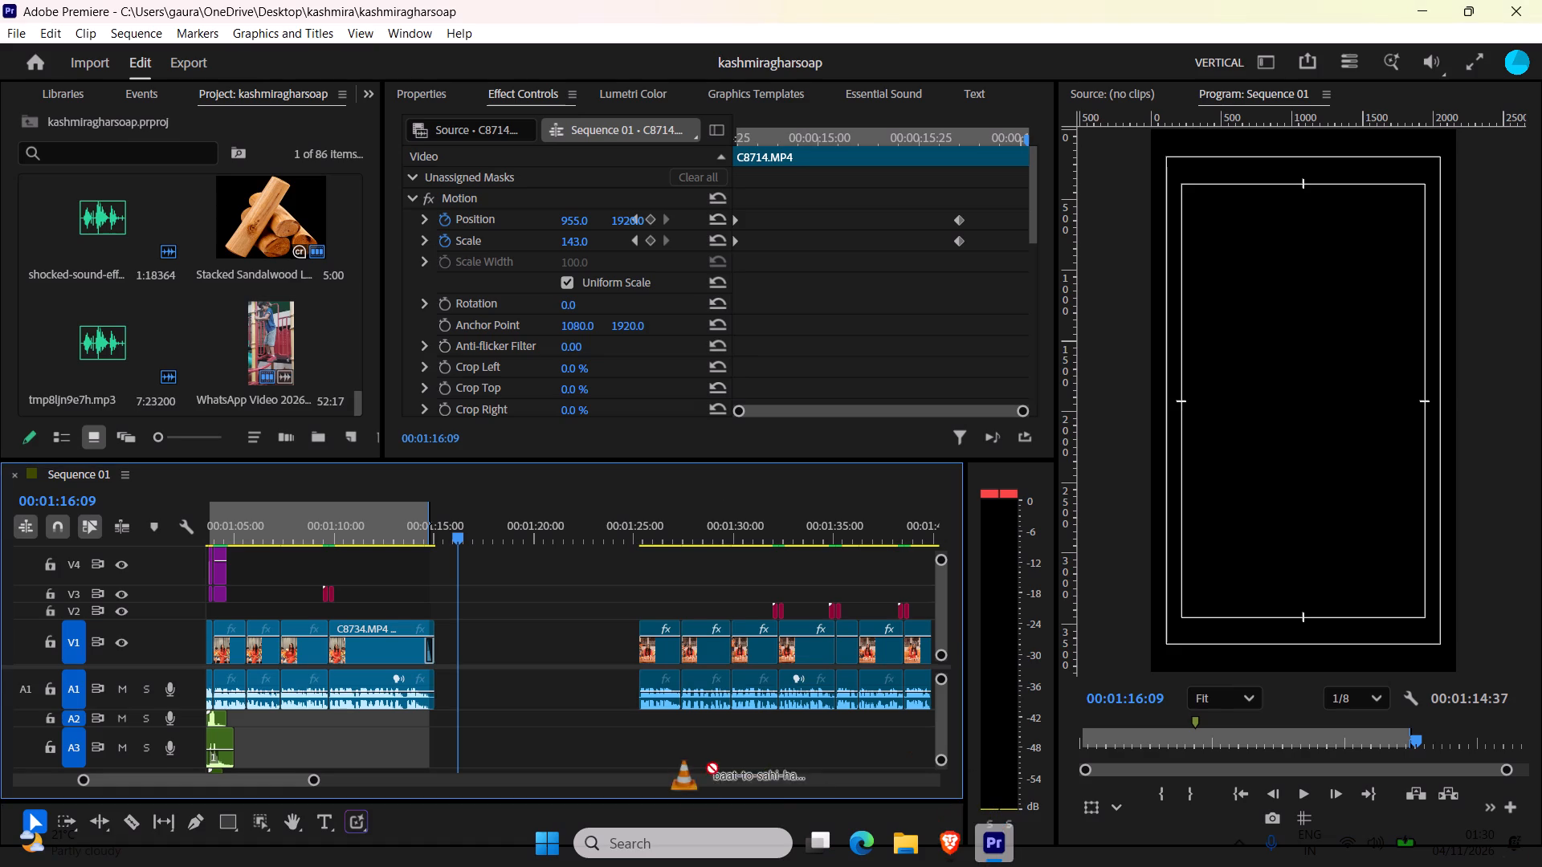
drag(712, 768, 300, 732)
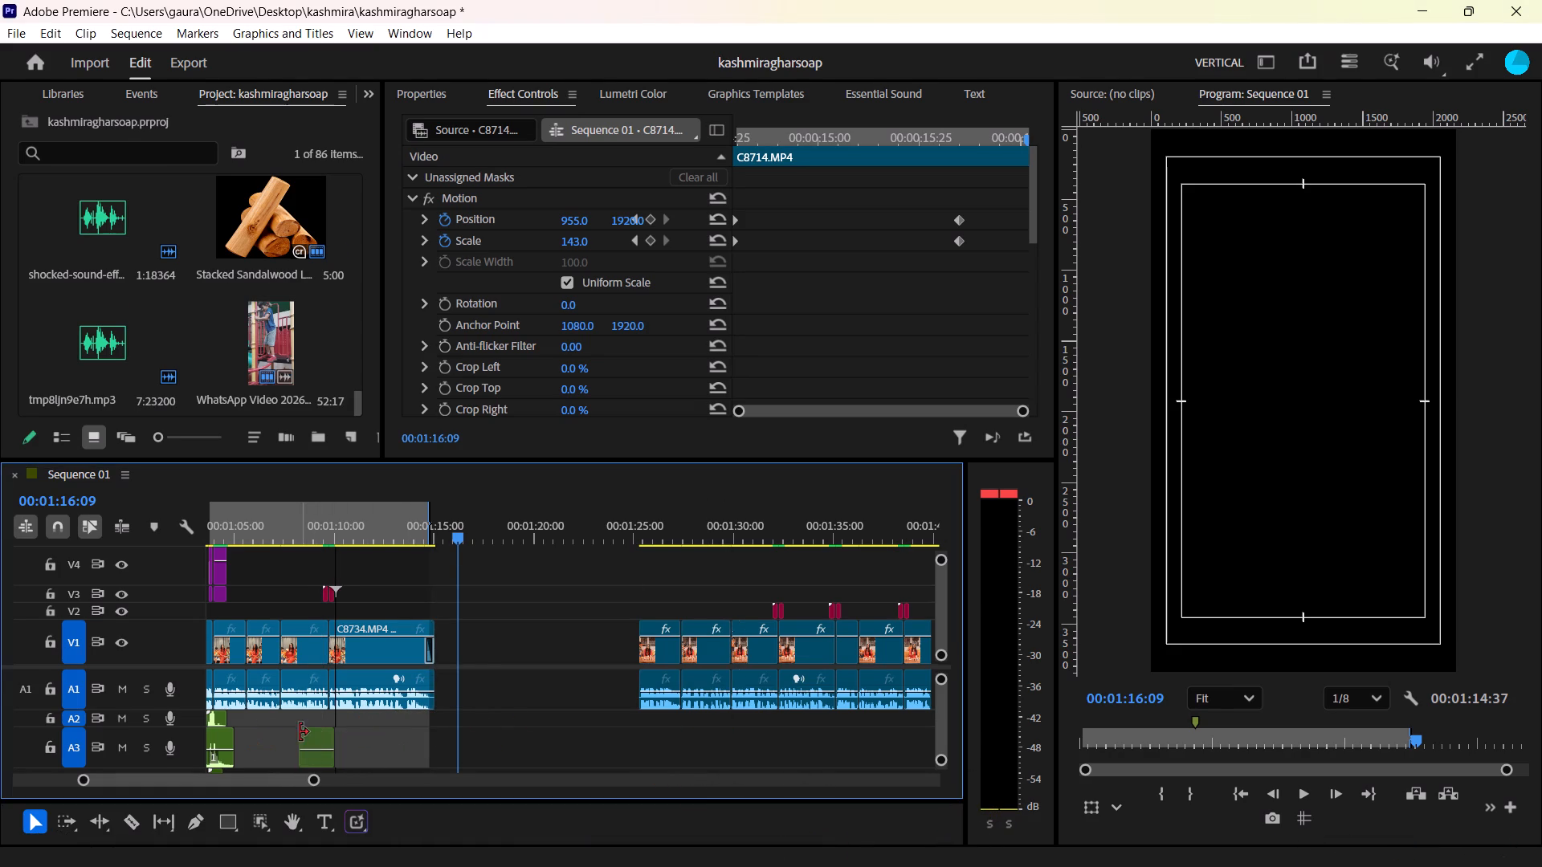
click(288, 539)
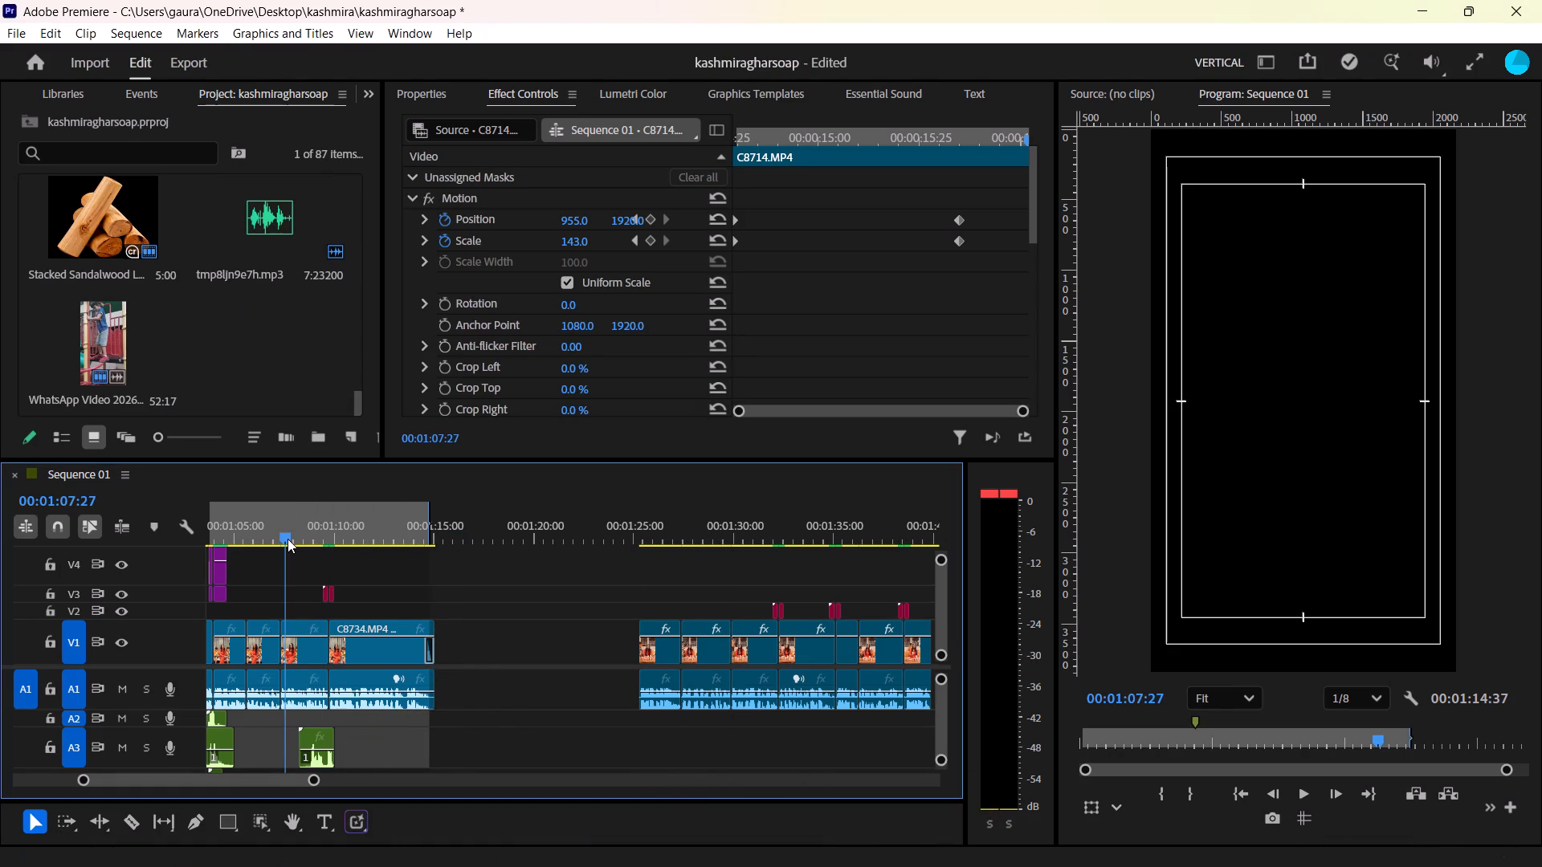
key(space)
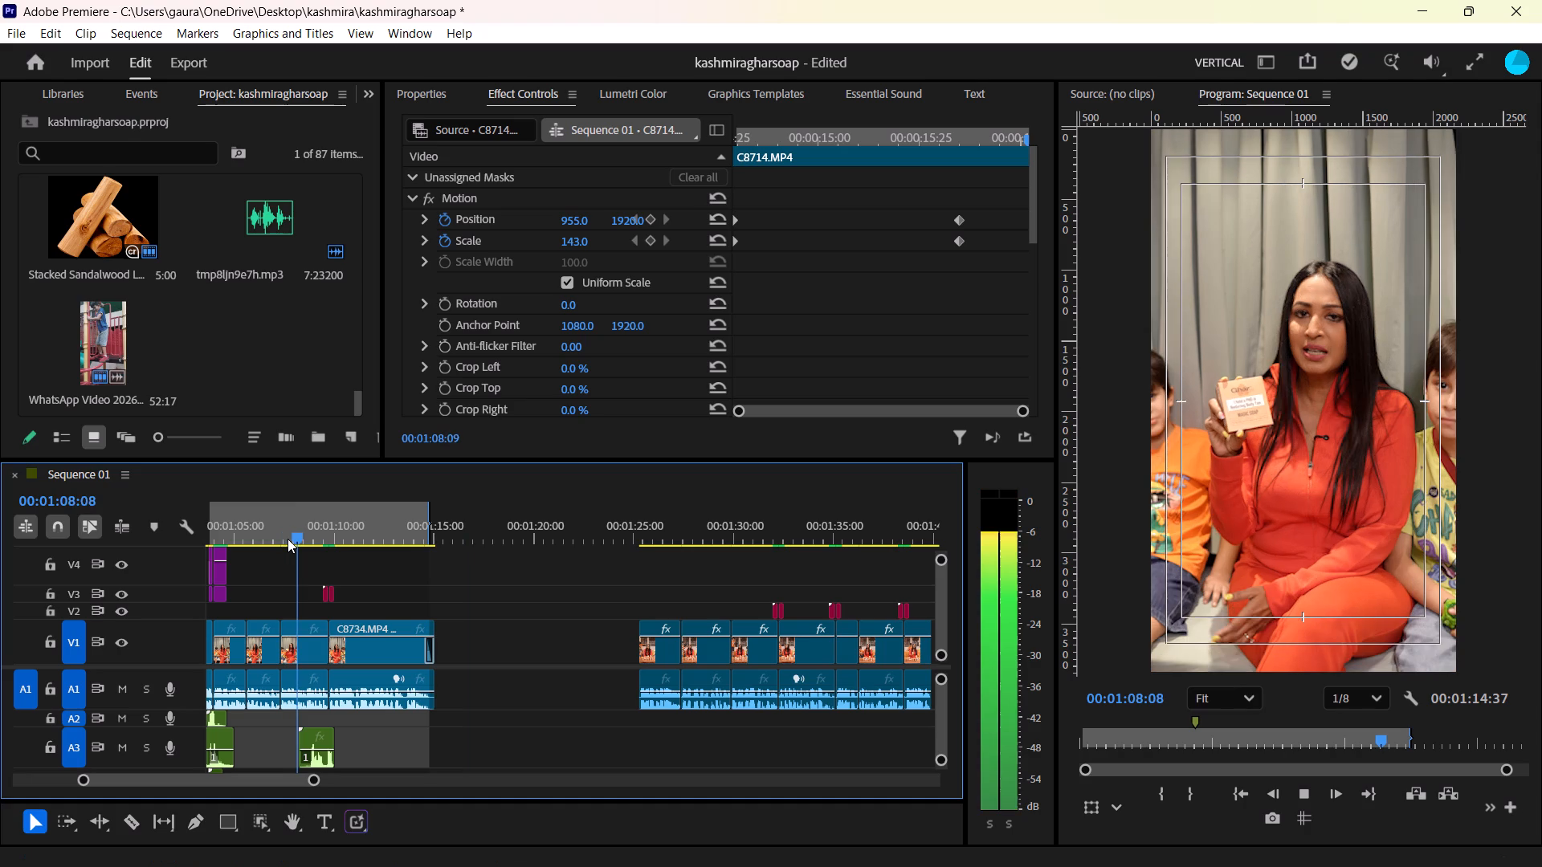
key(space)
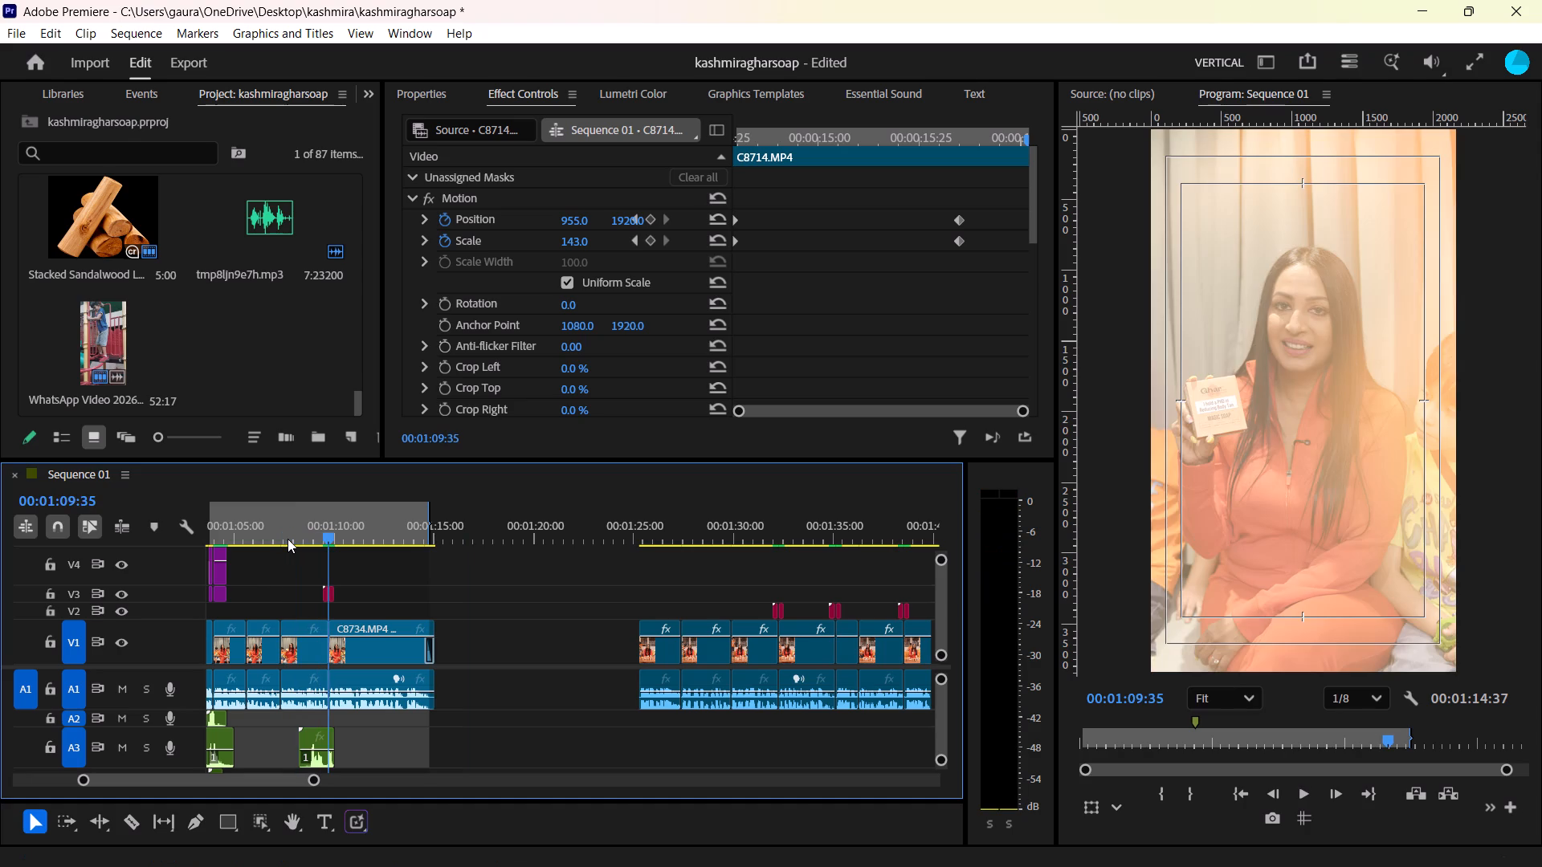
Move the baat-to-sahi-hai.mp3 clip on A3 later to start at about 00:01:08:45 and play through to the end.
drag(321, 761, 333, 763)
click(314, 542)
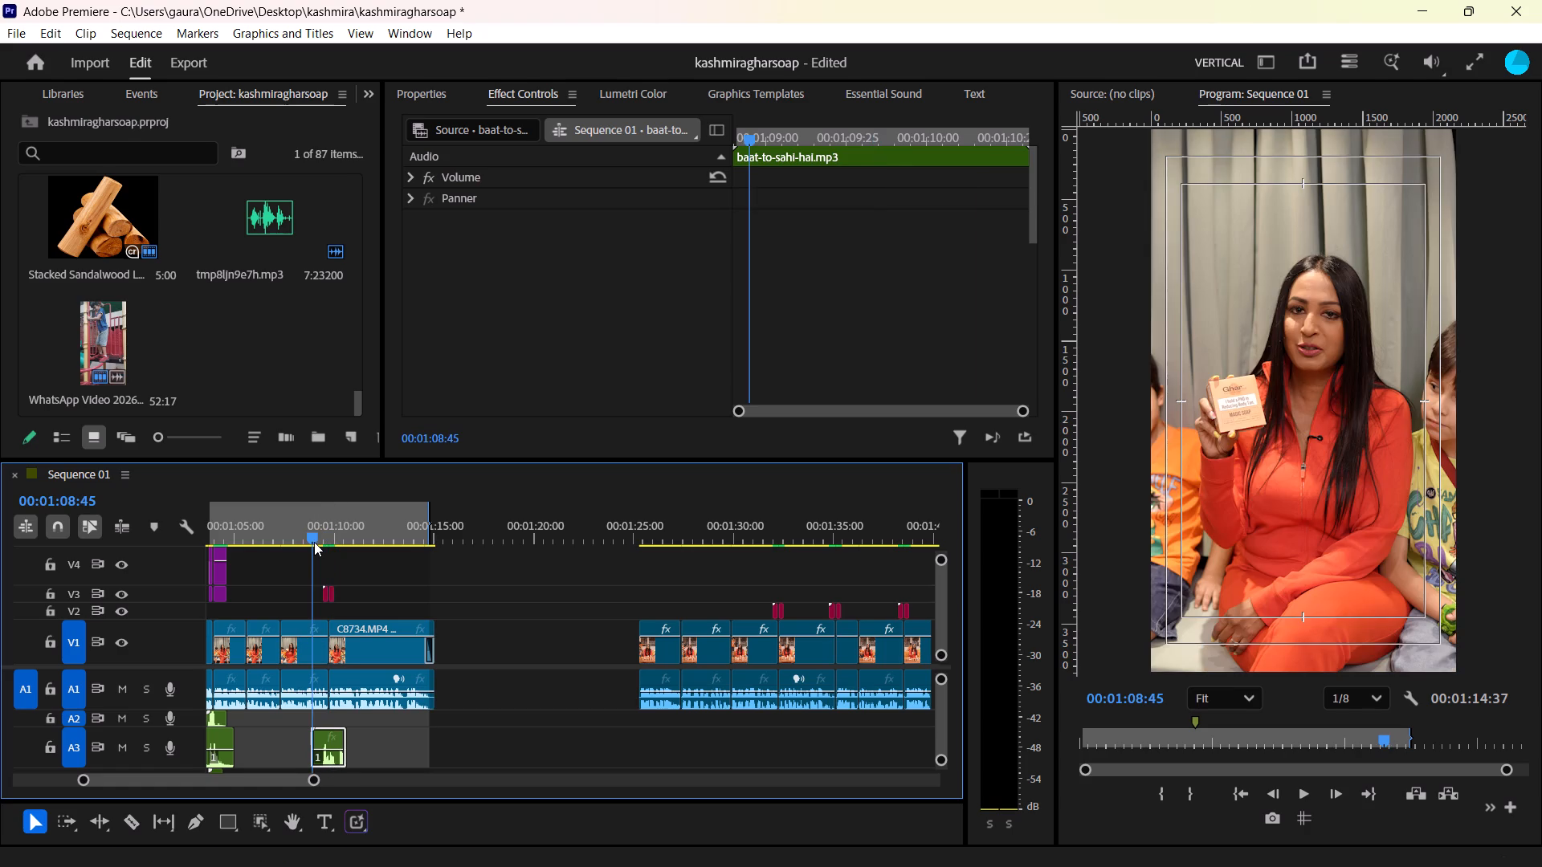
key(space)
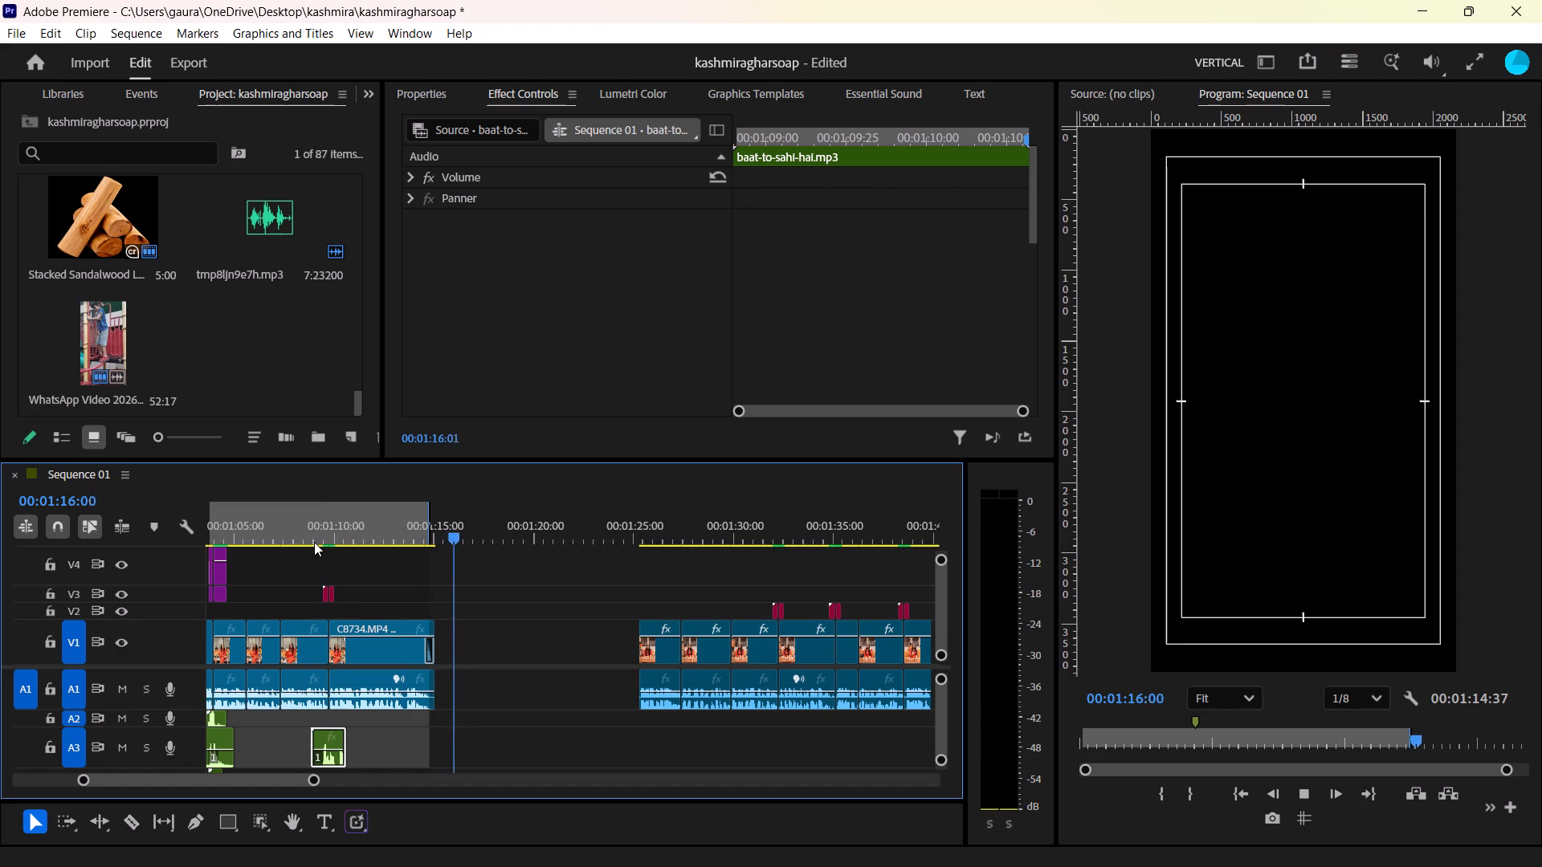
key(space)
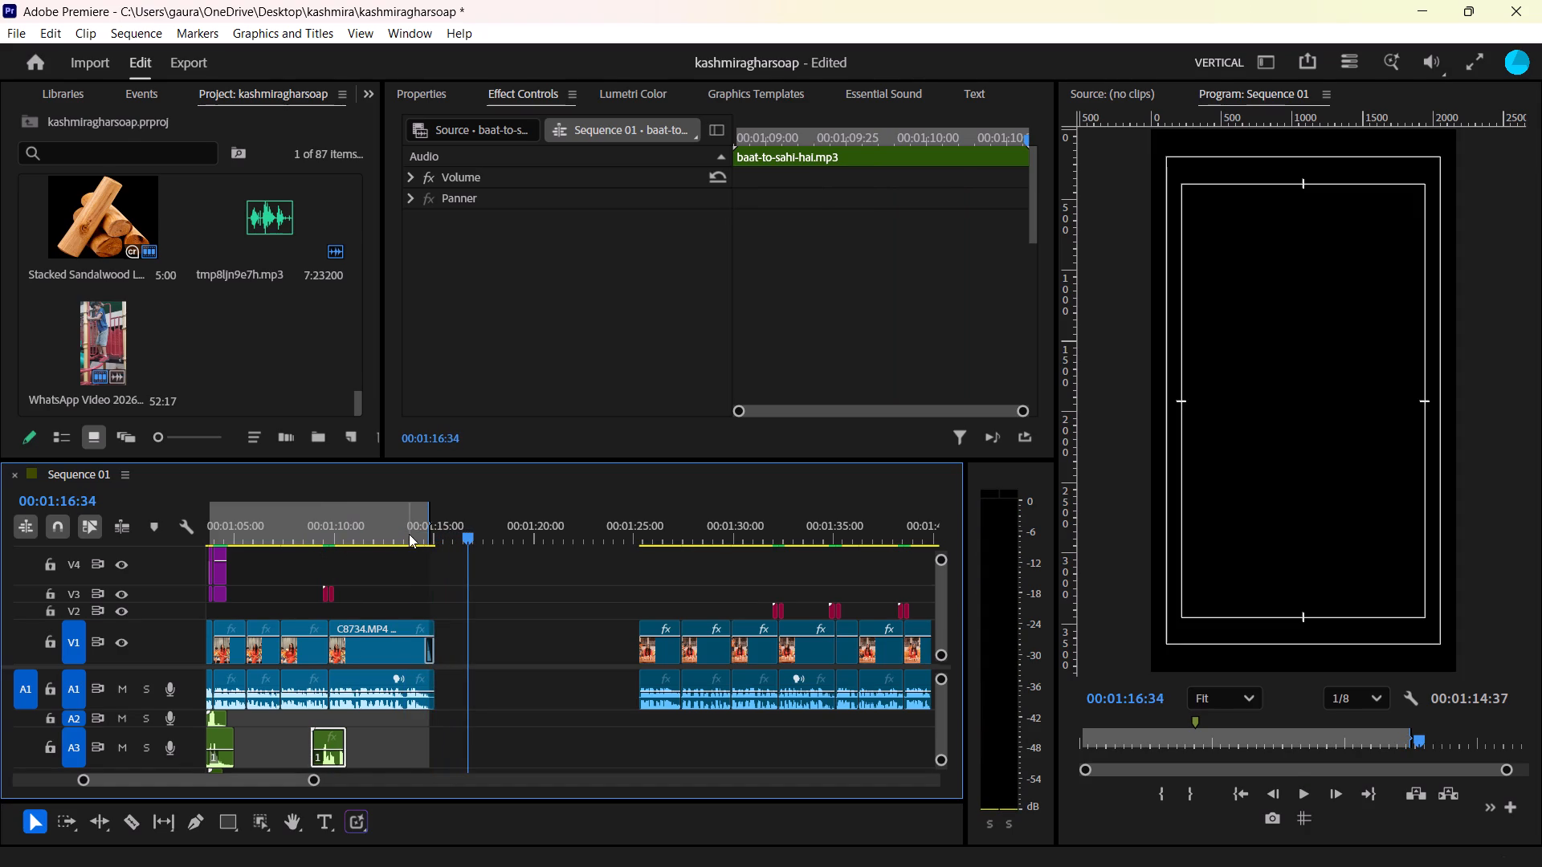
Extend the sequence's Out point to the end of the C8734.MP4 clip at 00:01:15:01 and check the final frames.
click(430, 528)
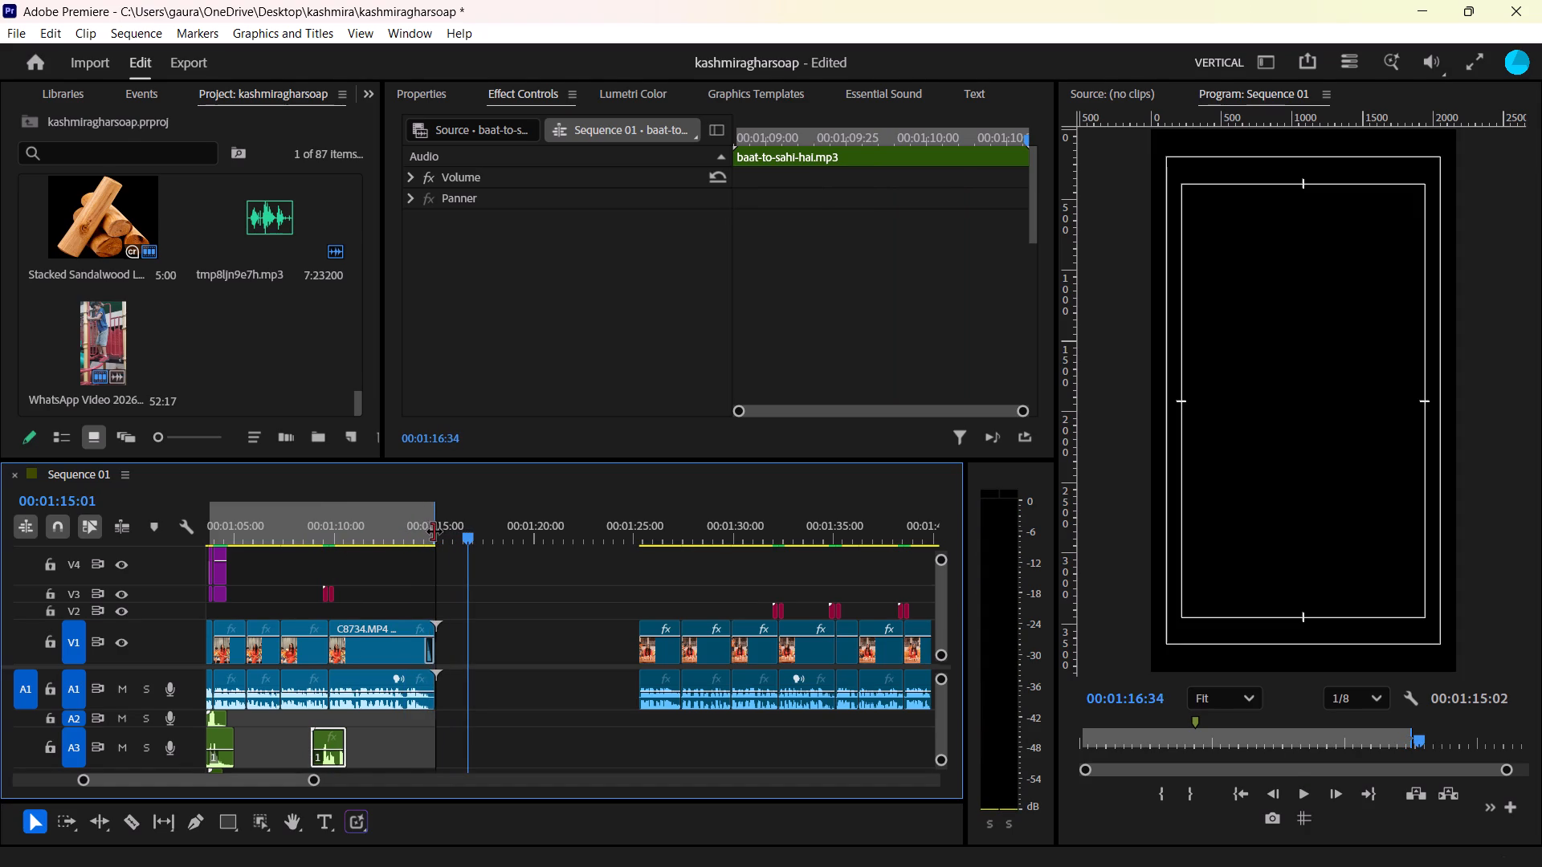
drag(423, 523, 430, 527)
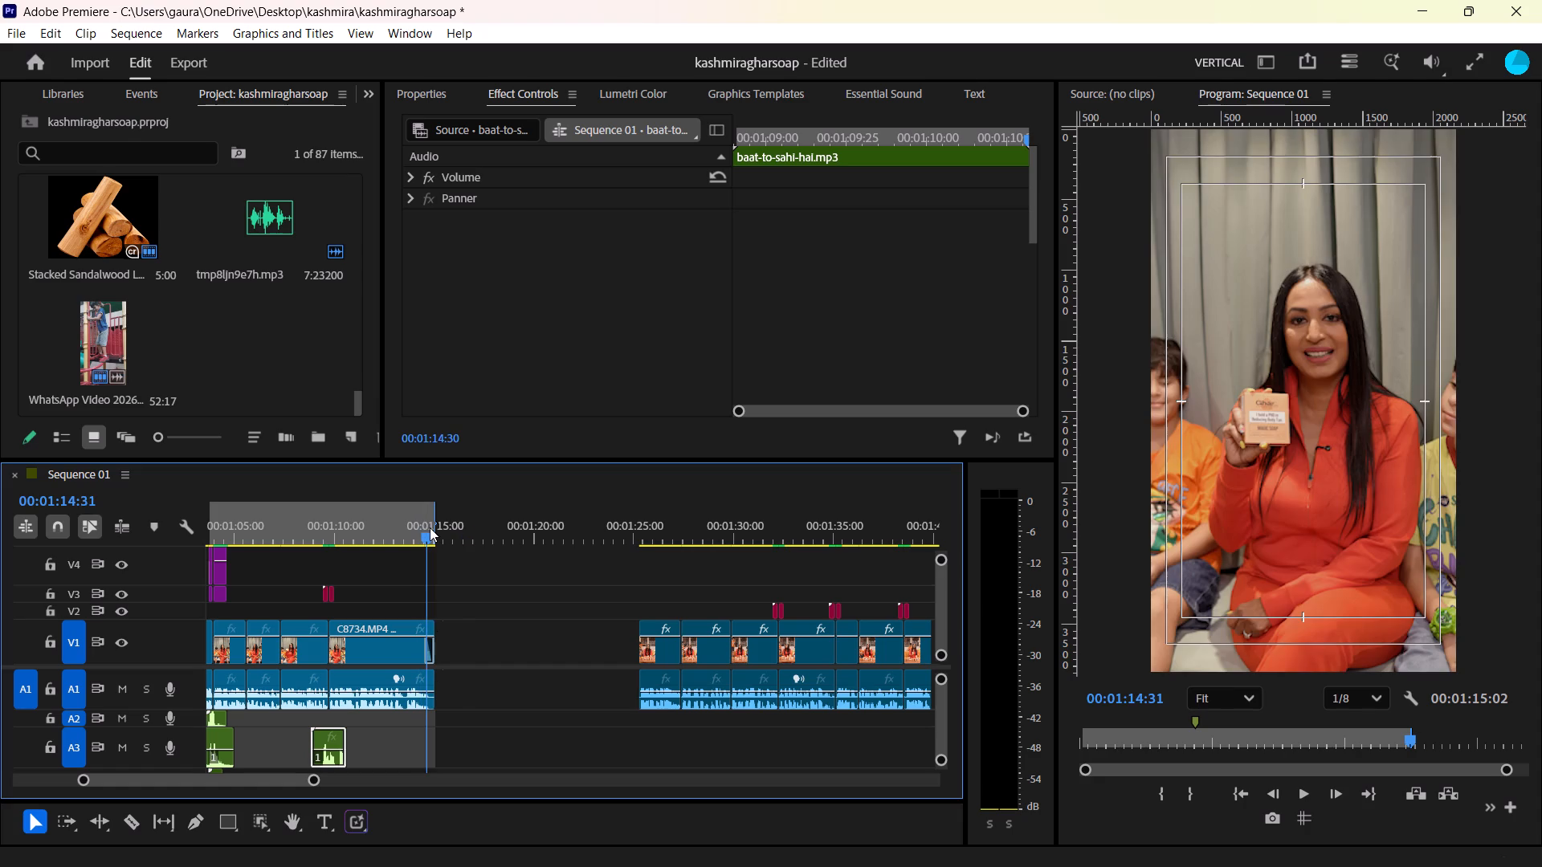
Move the playhead just past the final C8734.MP4 clip to about 00:01:15:24 and save the project.
drag(430, 527, 447, 531)
key(ctrl+s)
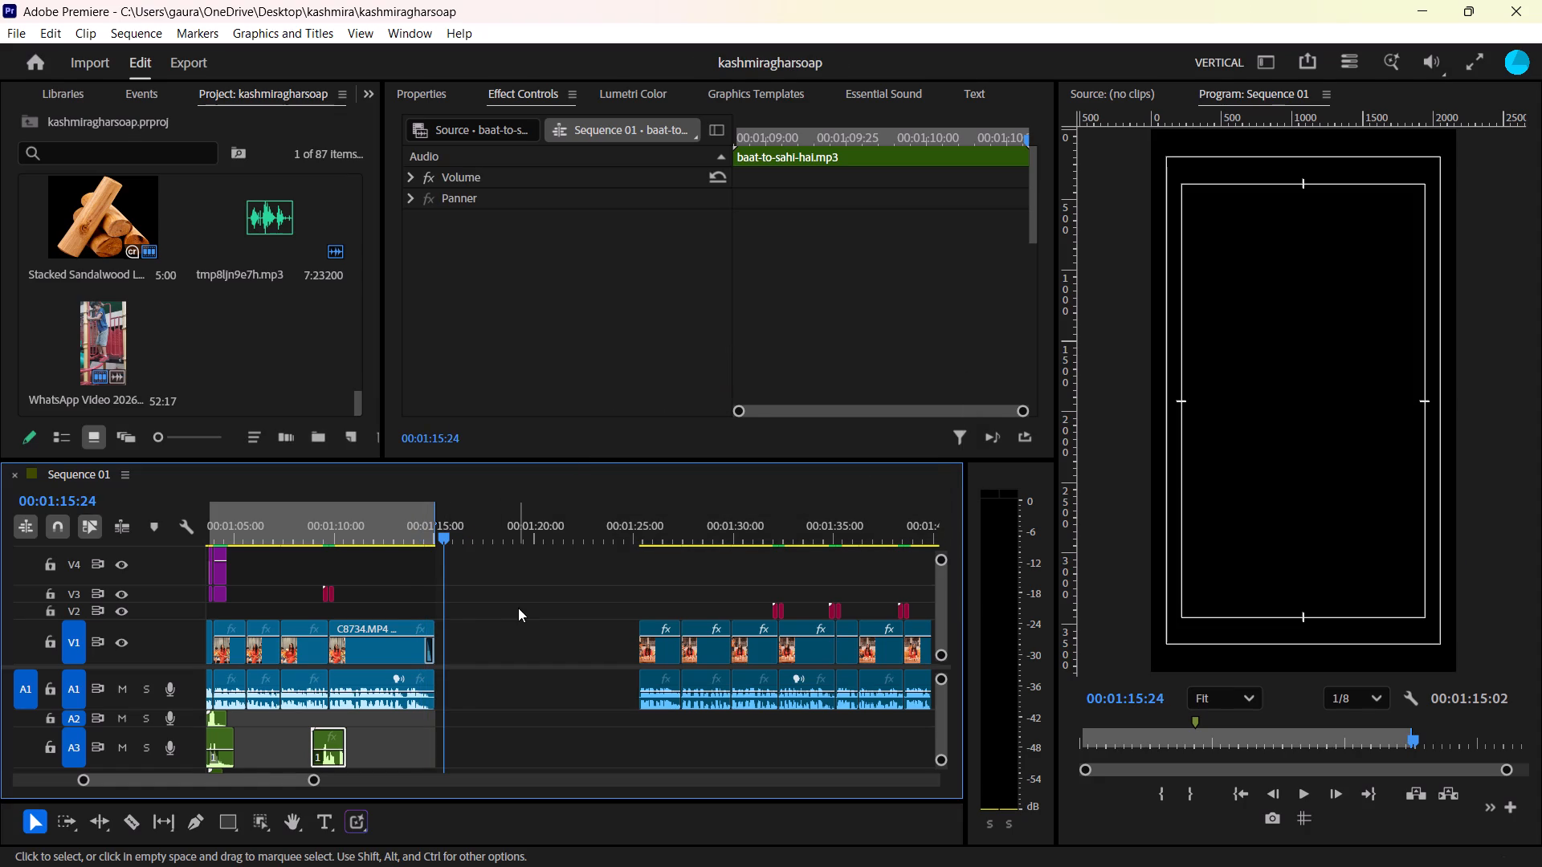
Play Sequence 01 from its beginning to review the first ten seconds.
scroll(518, 608, right, 12)
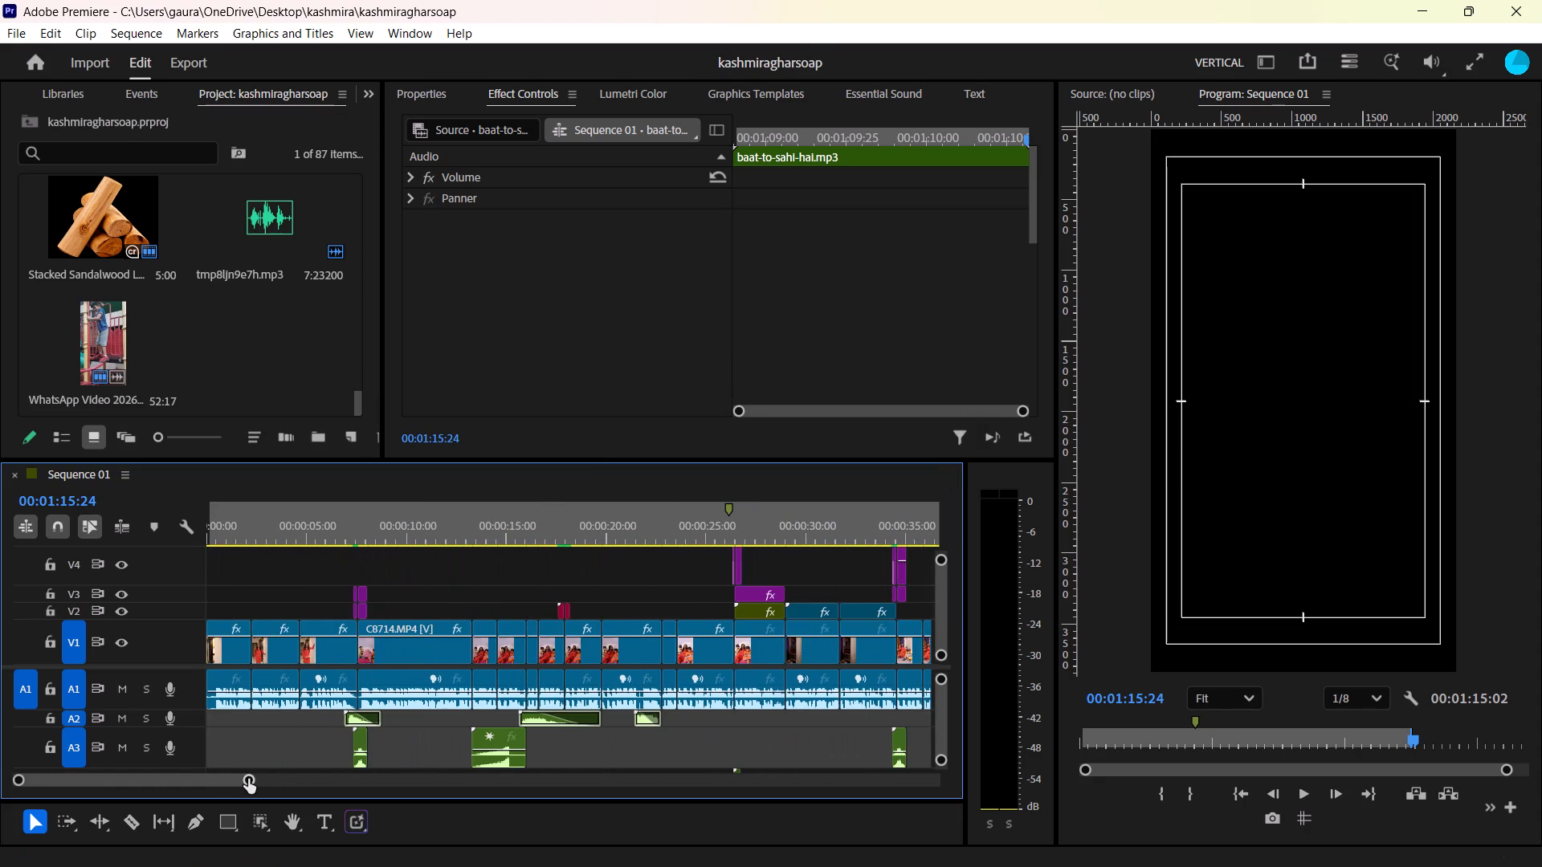
drag(248, 779, 453, 799)
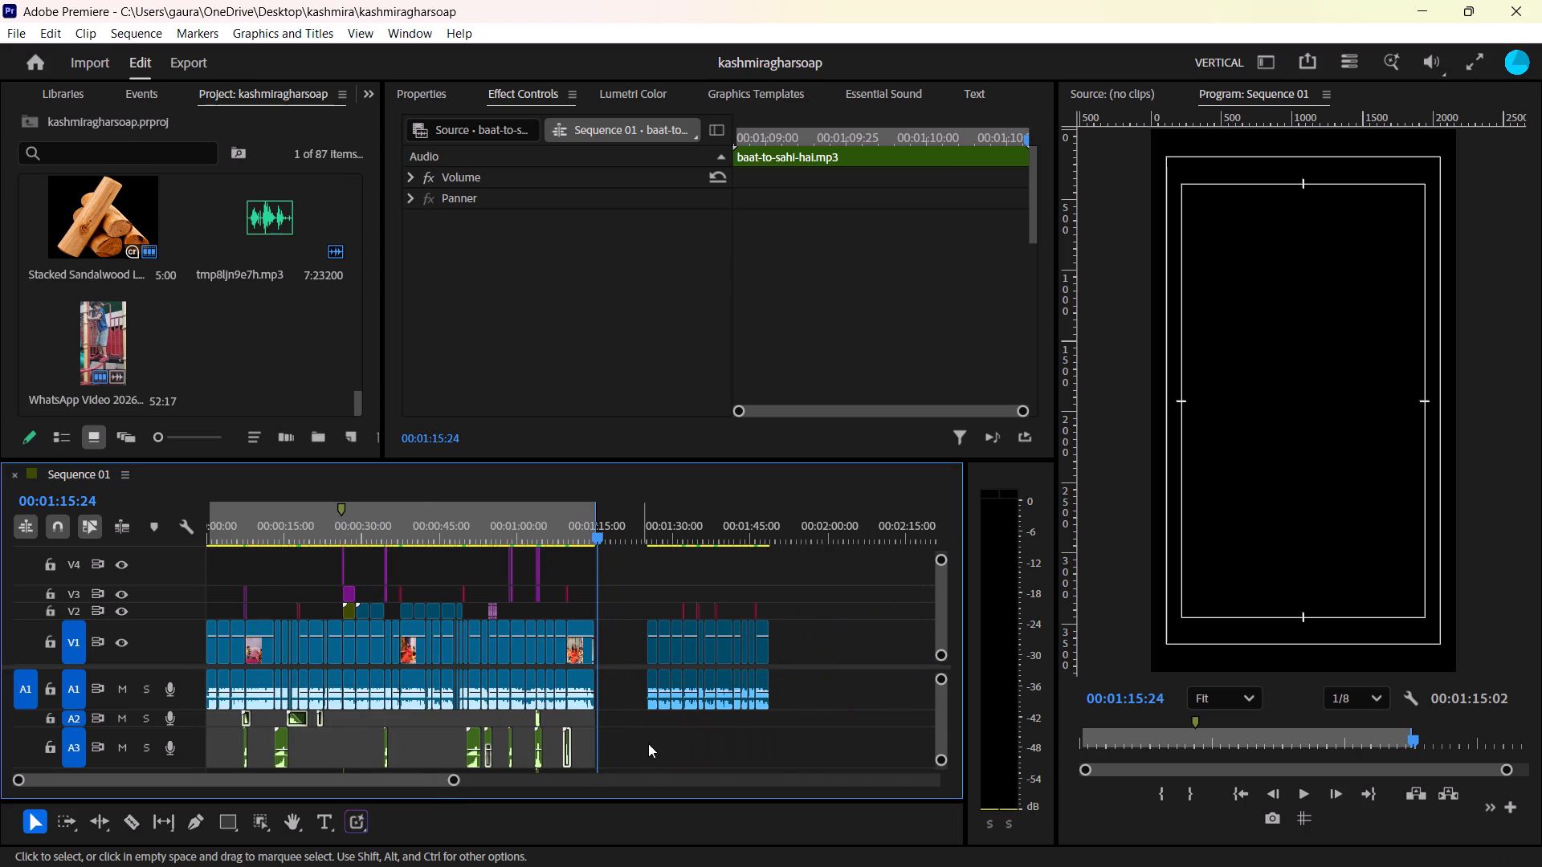
click(663, 736)
key(Return)
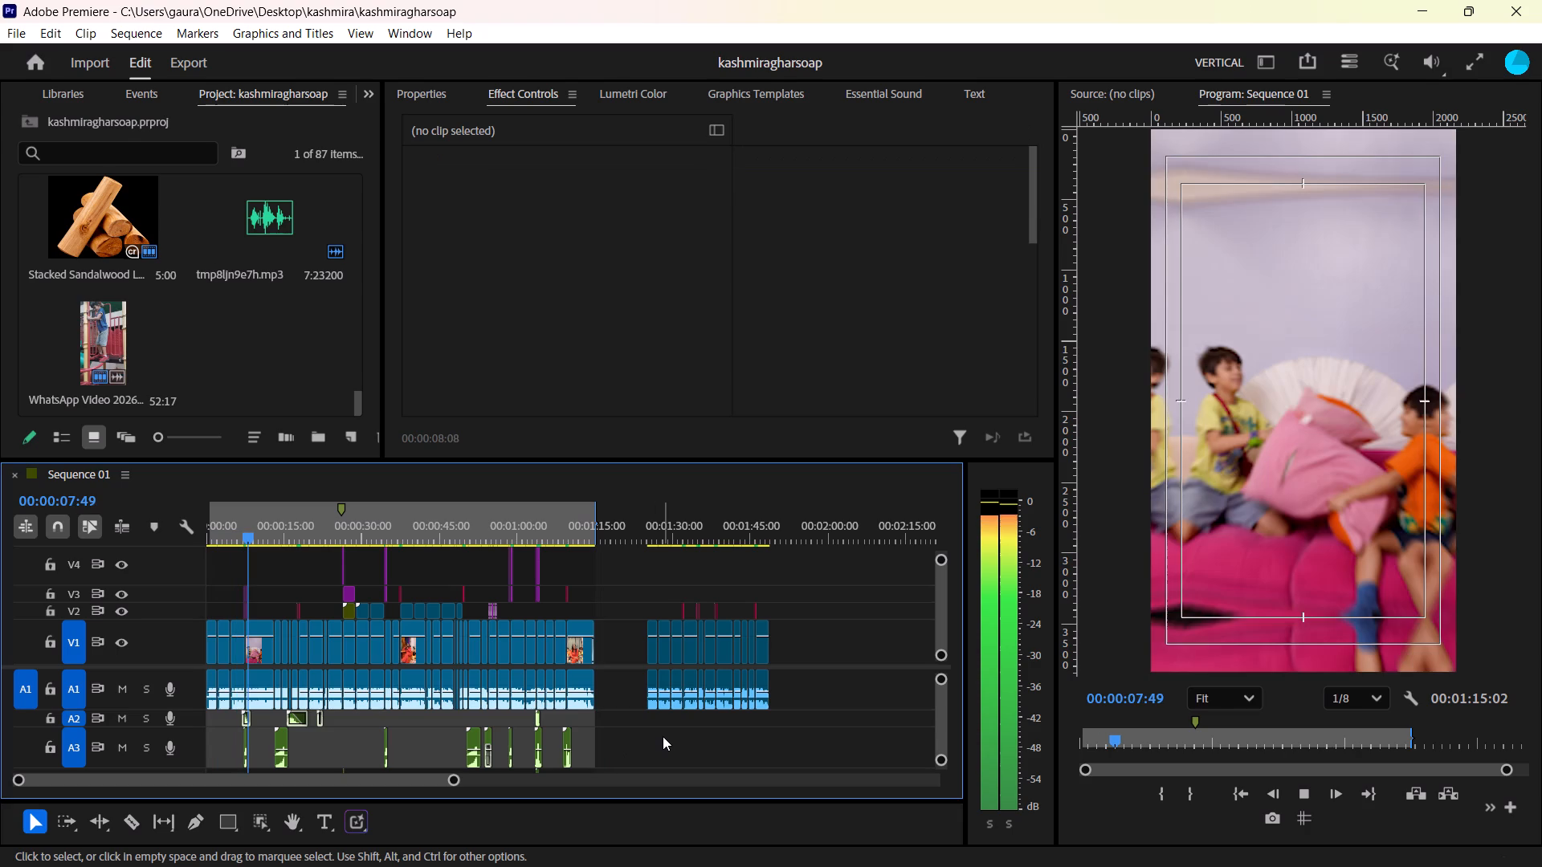
key(space)
Open the export settings for Sequence 01.
key(ctrl+m)
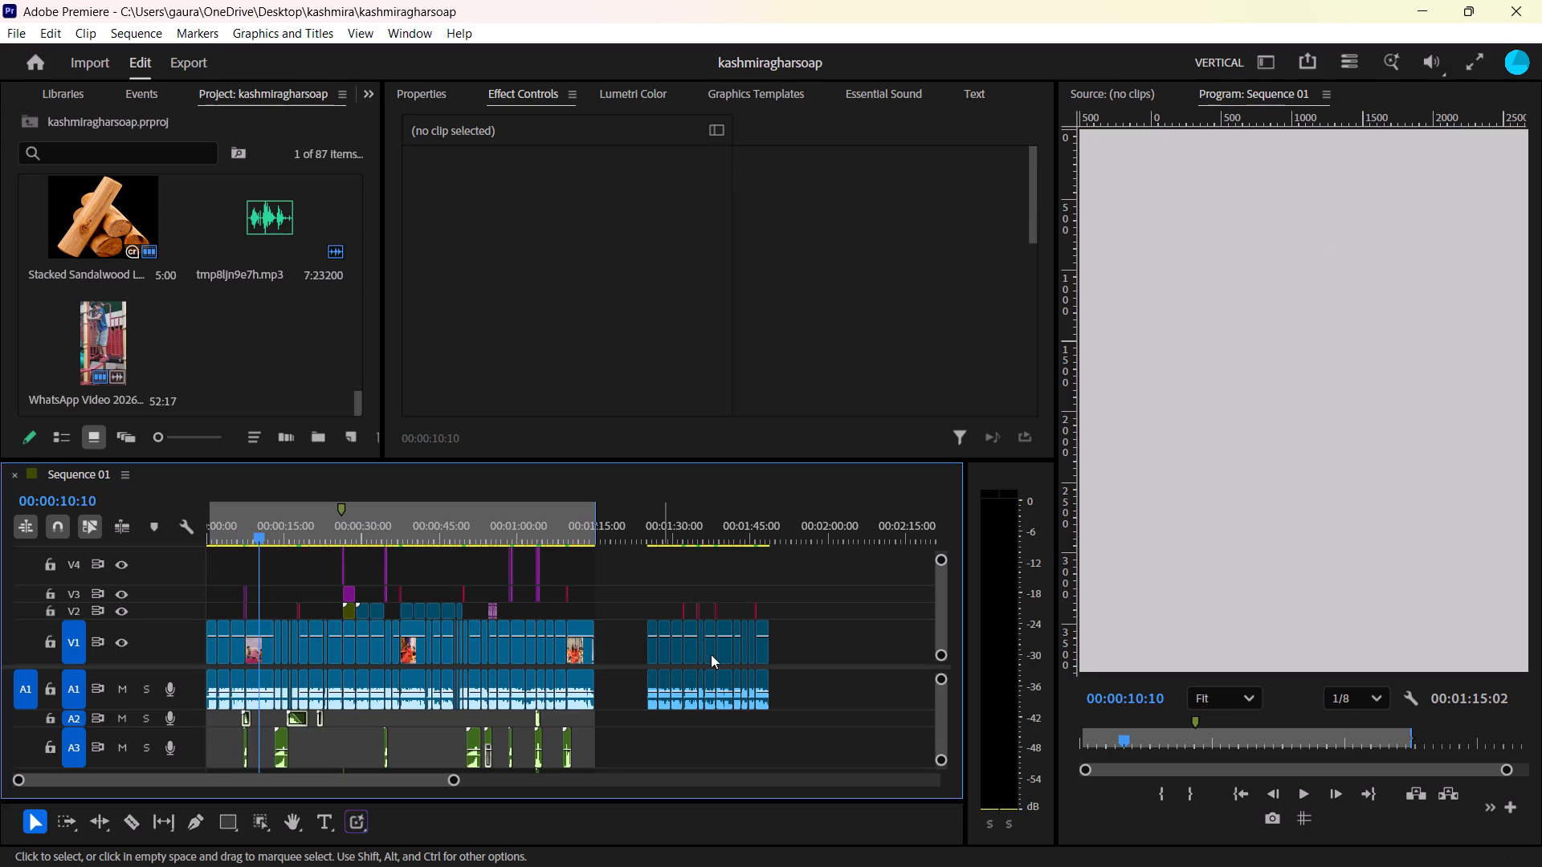
click(902, 842)
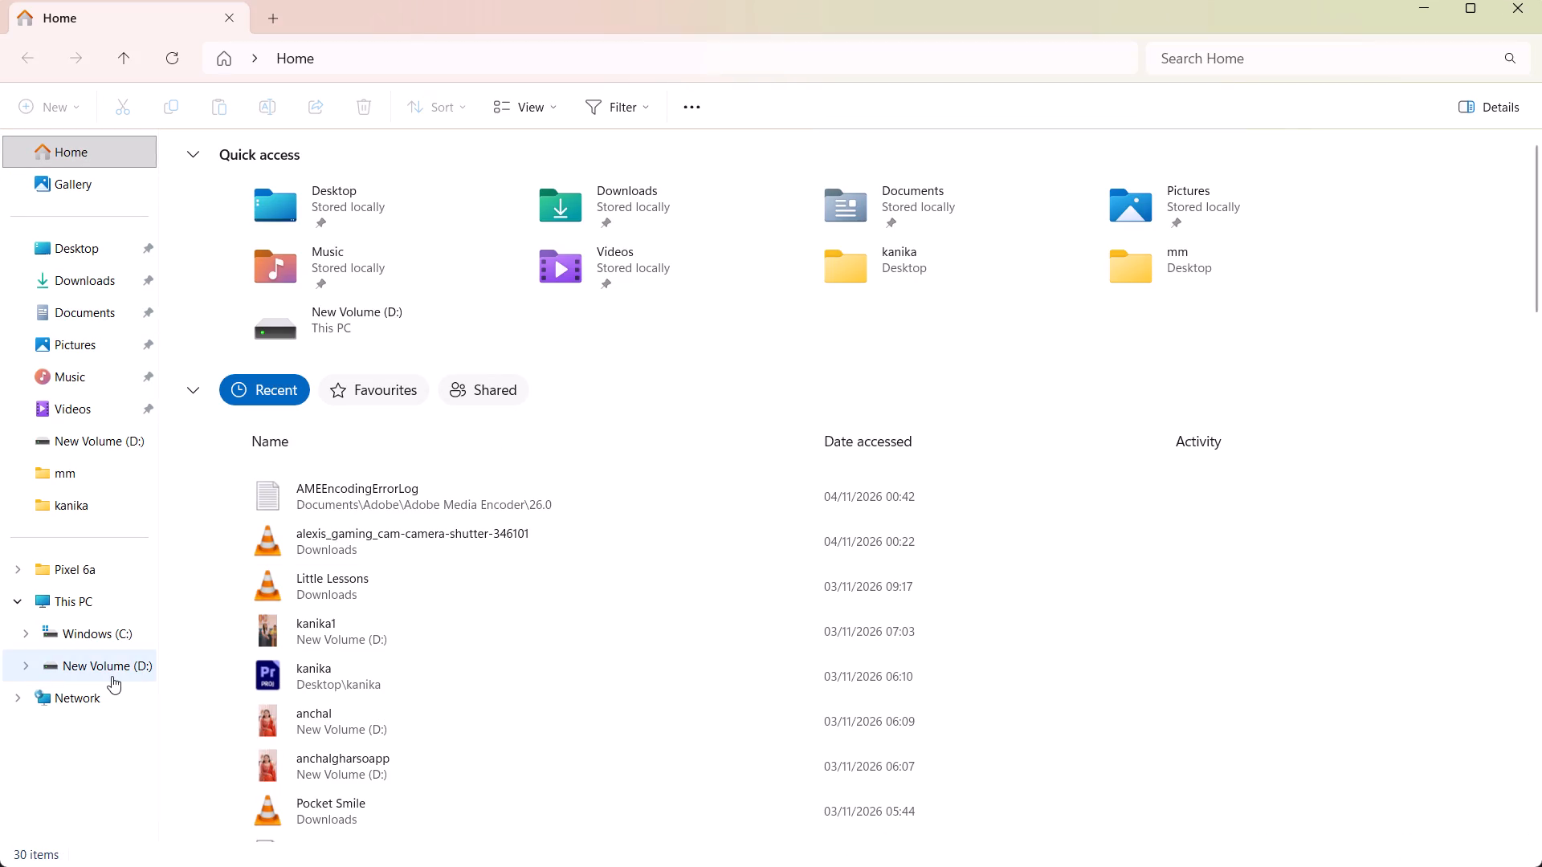
click(111, 676)
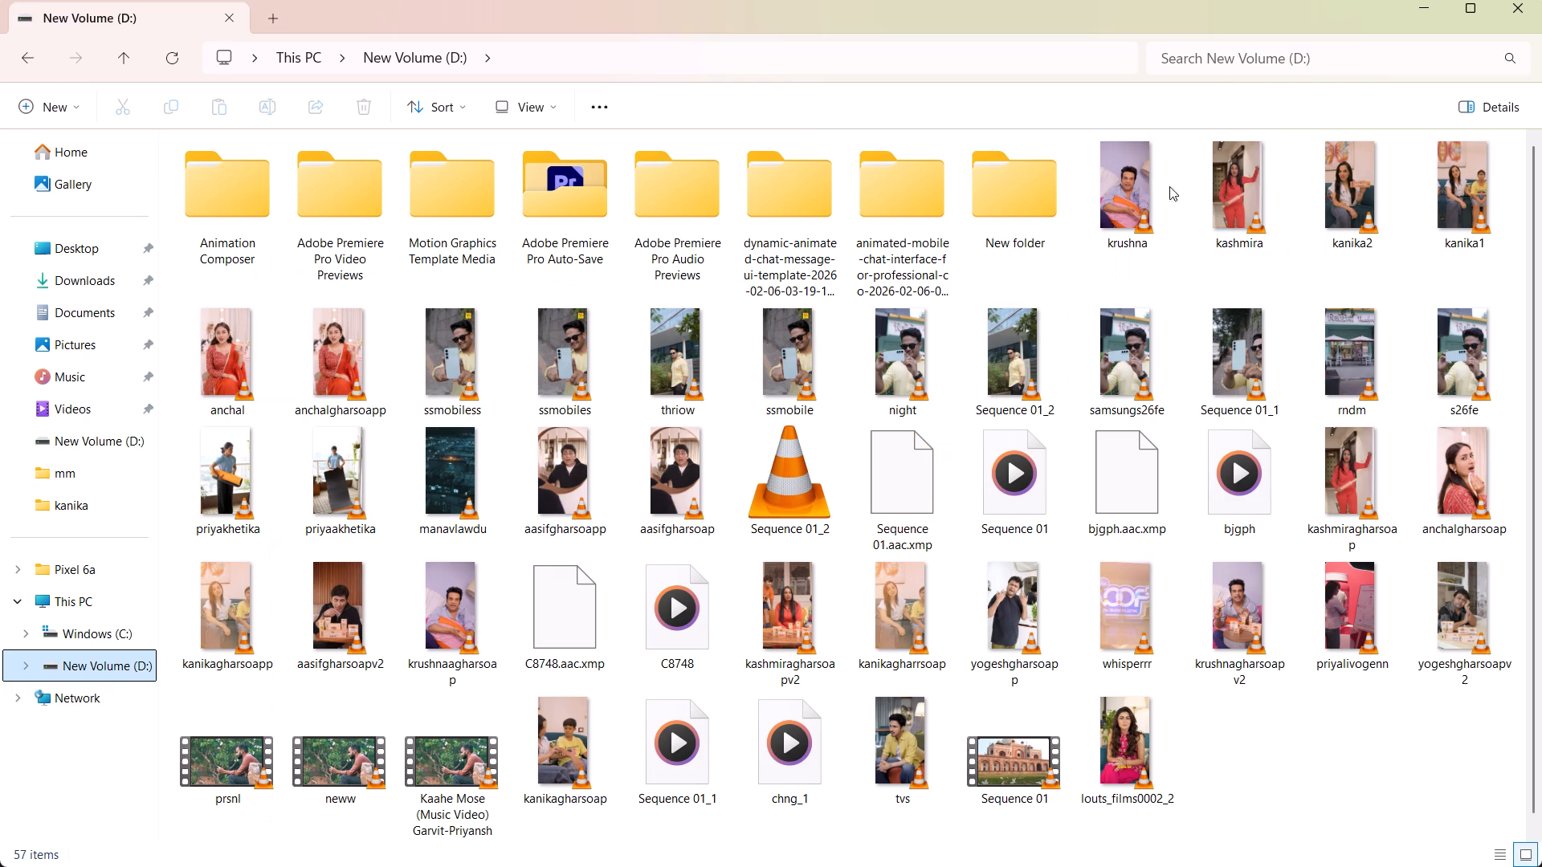
ctrl+click(1132, 191)
ctrl+click(1242, 206)
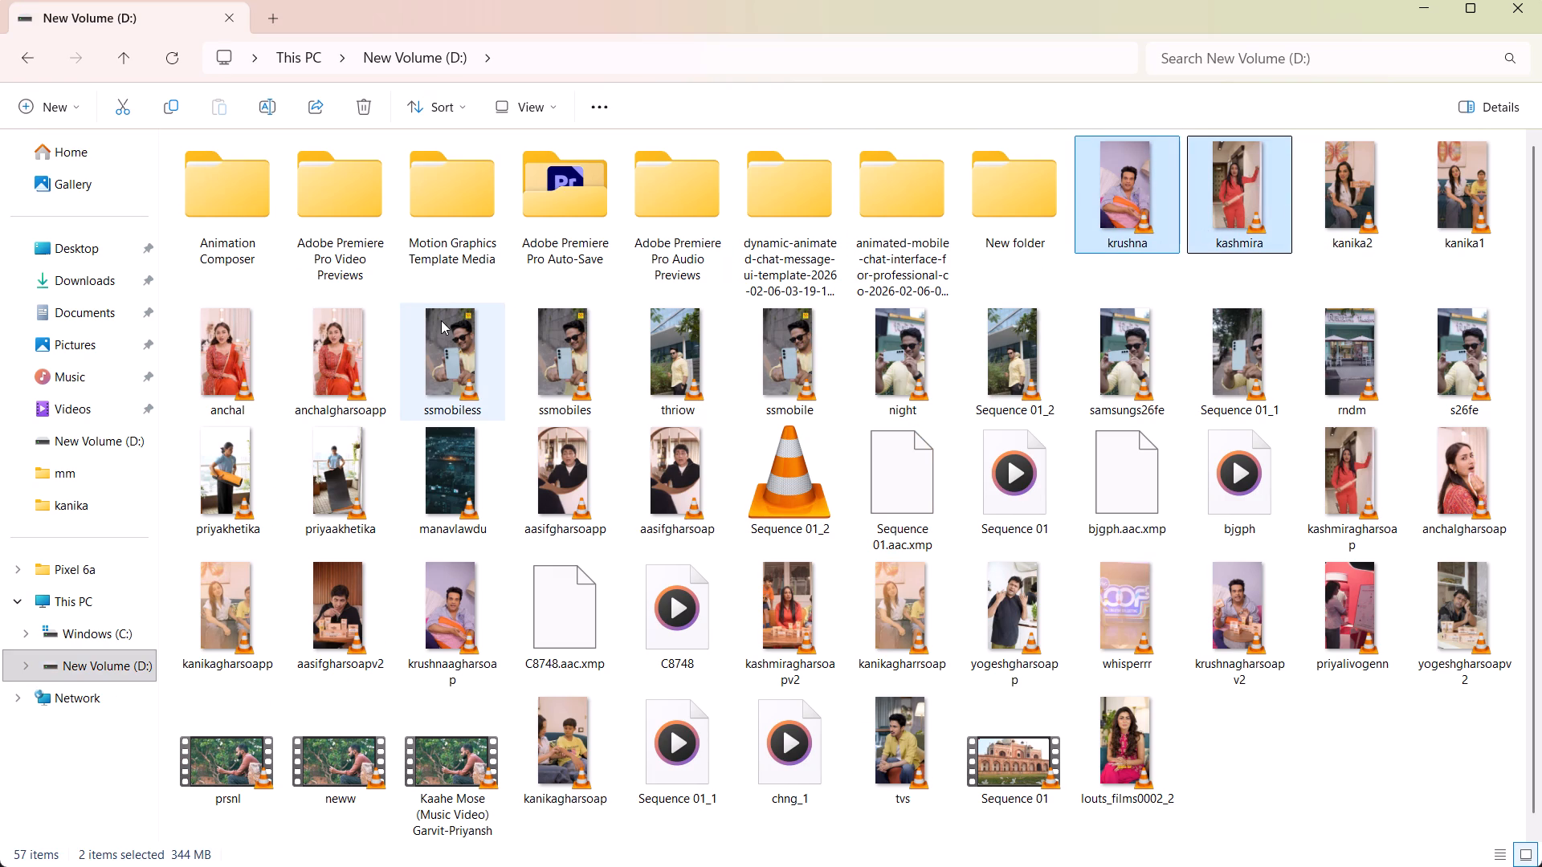
ctrl+click(340, 372)
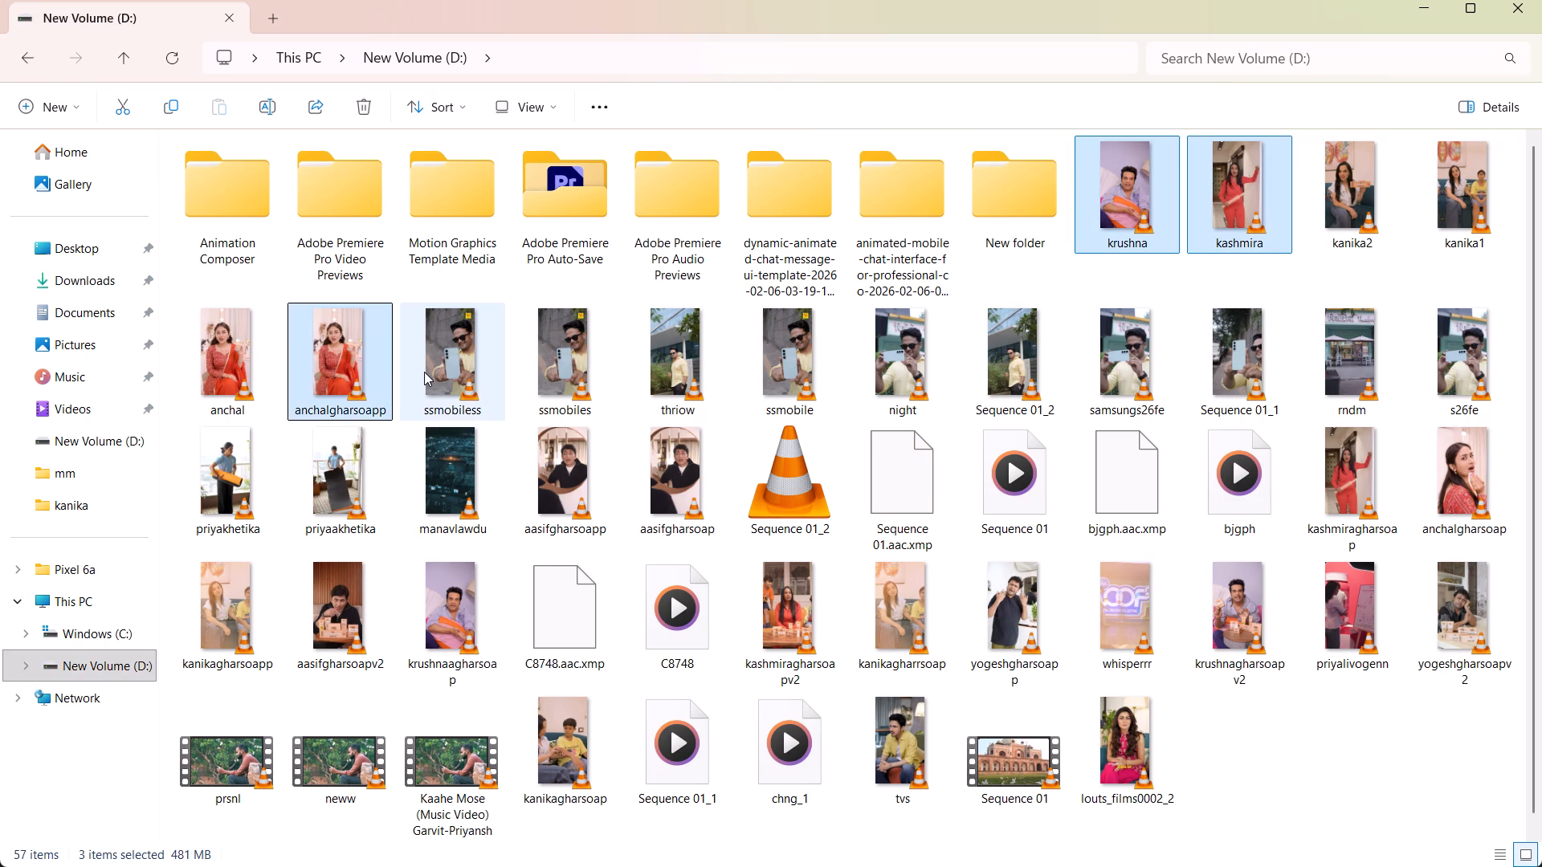
ctrl+click(424, 372)
ctrl+click(472, 371)
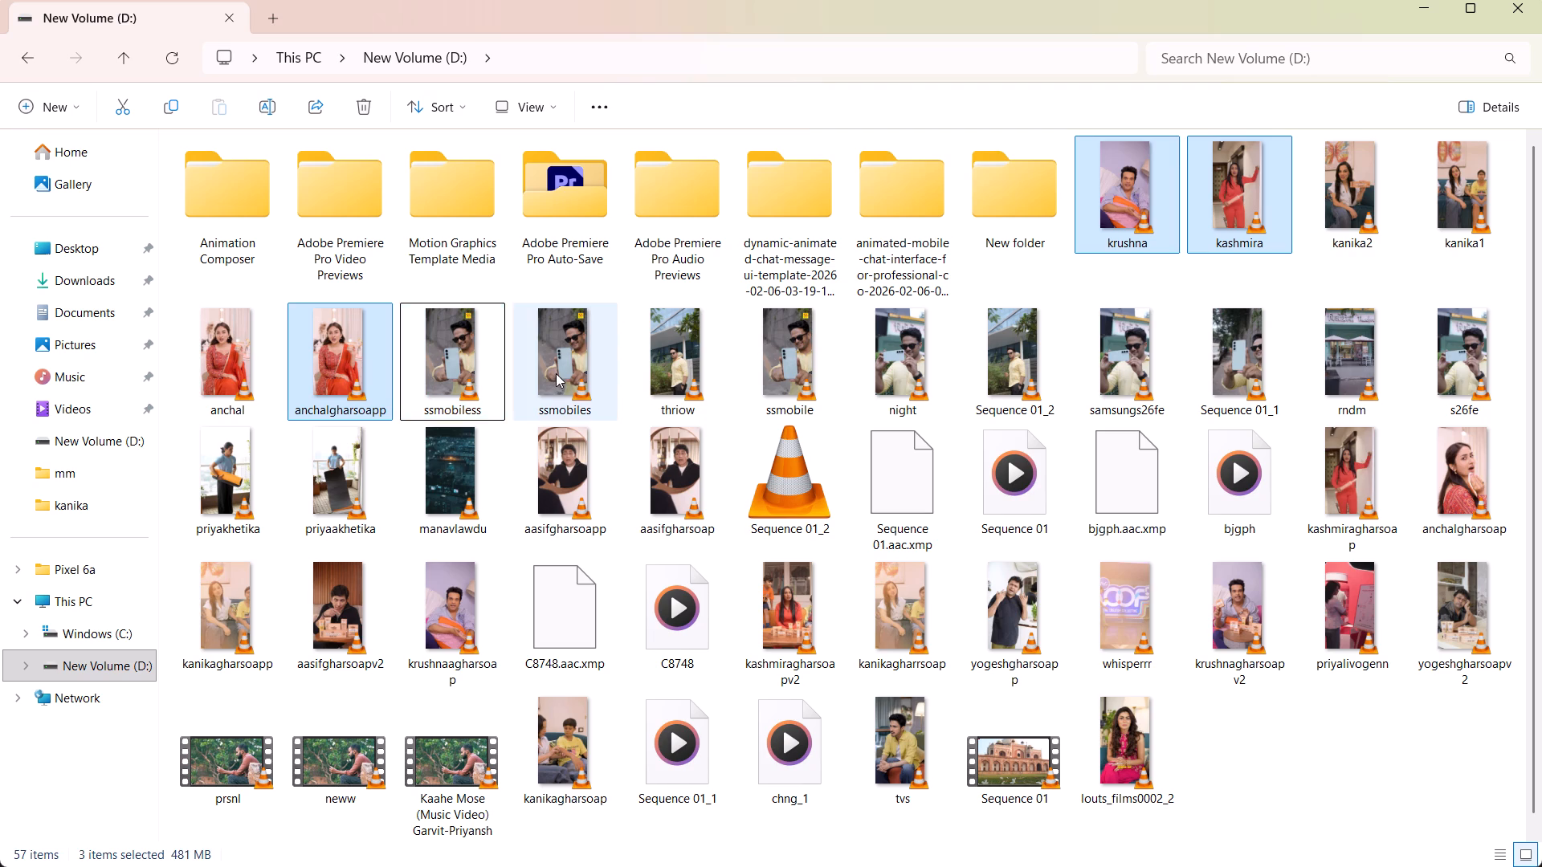
ctrl+click(555, 373)
ctrl+click(663, 383)
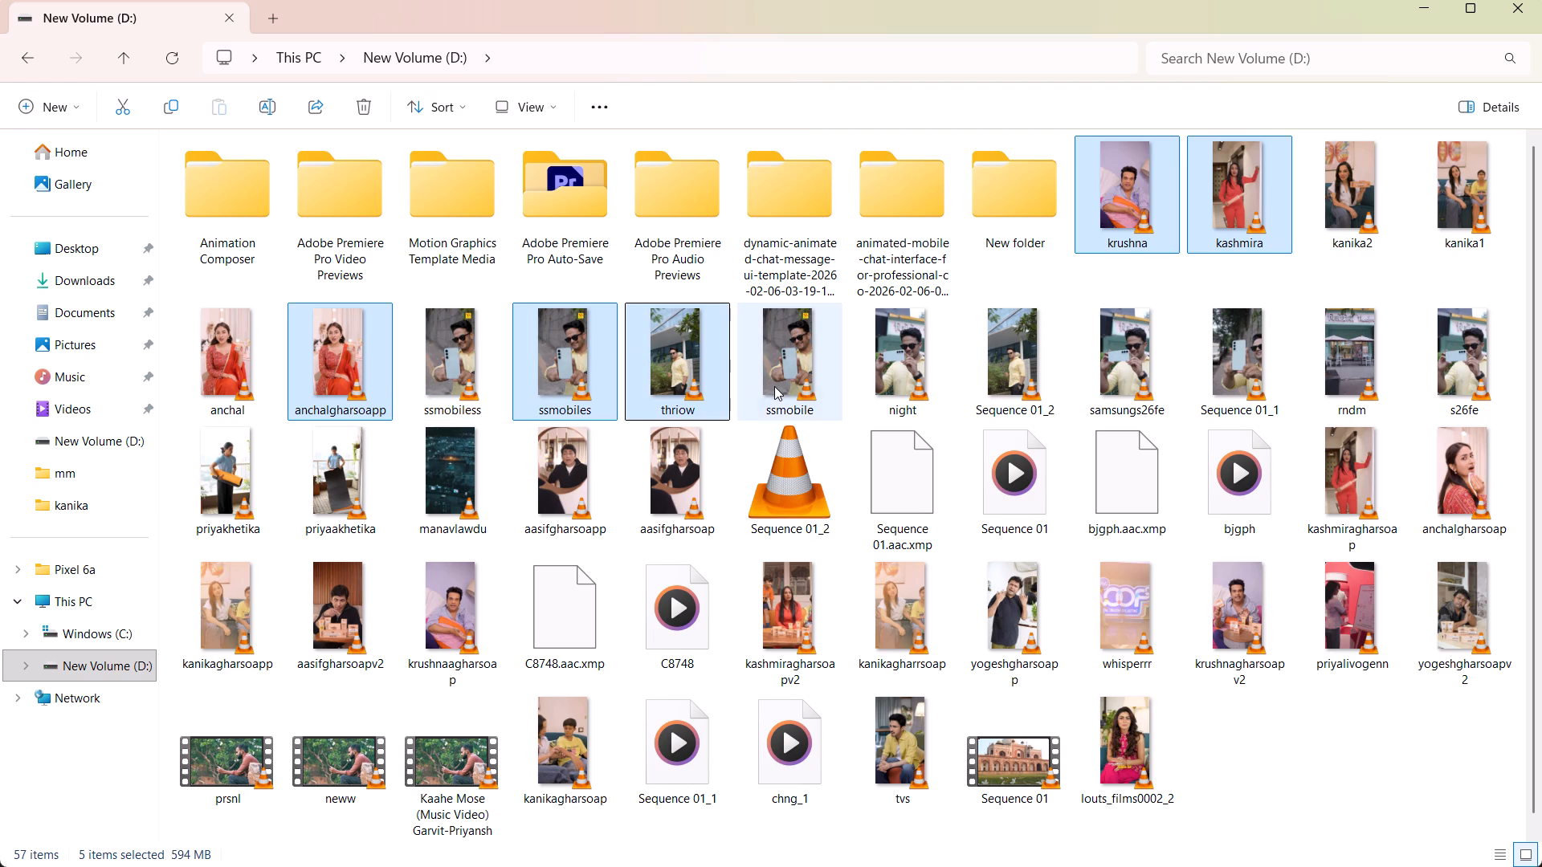
ctrl+click(774, 386)
ctrl+click(876, 367)
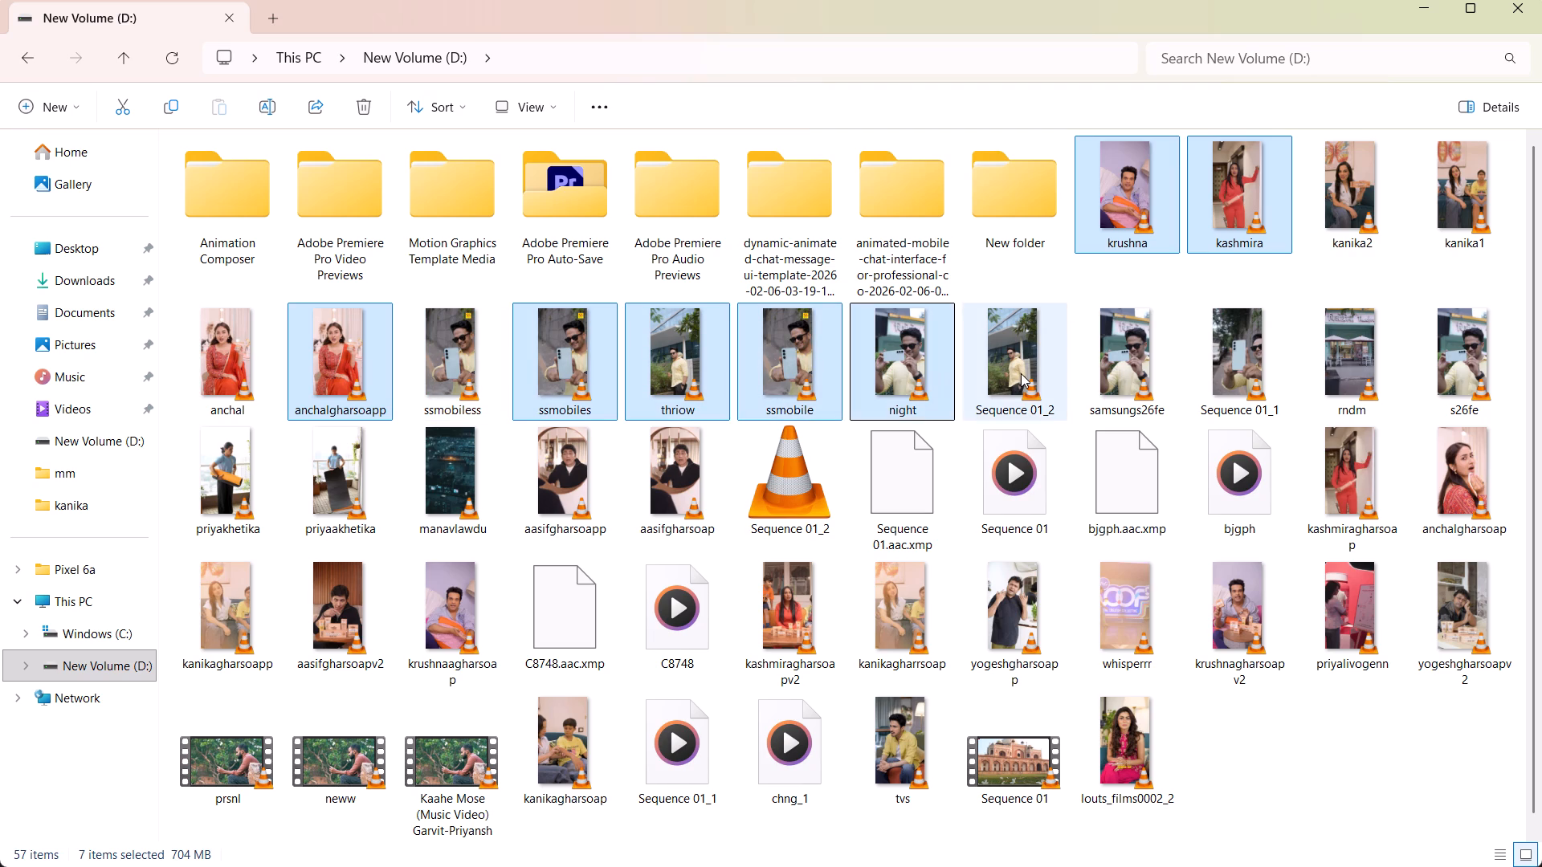
ctrl+click(1021, 373)
ctrl+click(1106, 376)
ctrl+click(1214, 371)
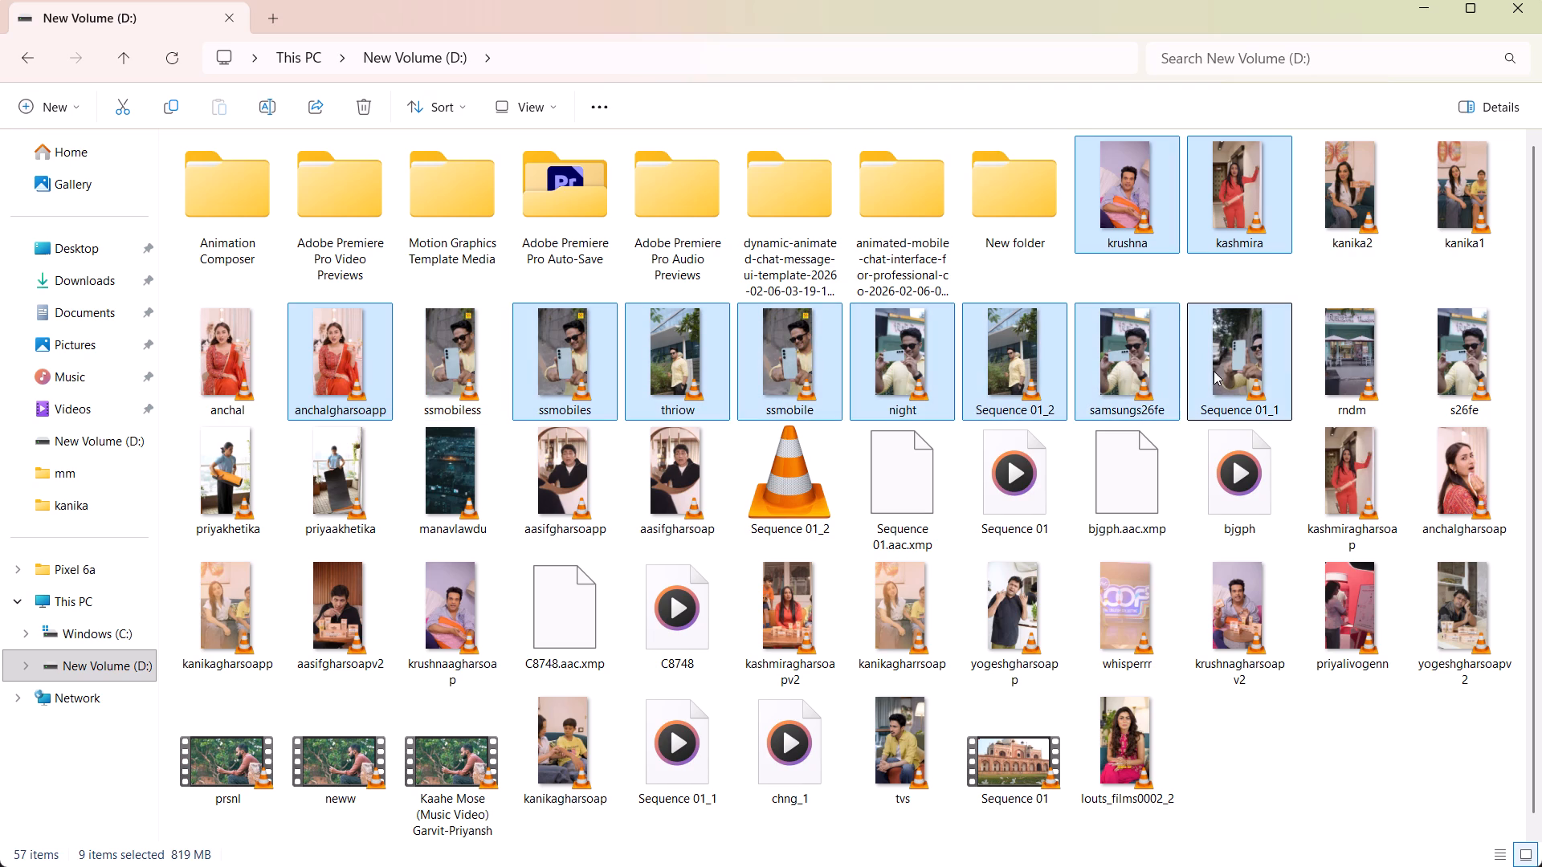
ctrl+click(1343, 376)
ctrl+click(1449, 357)
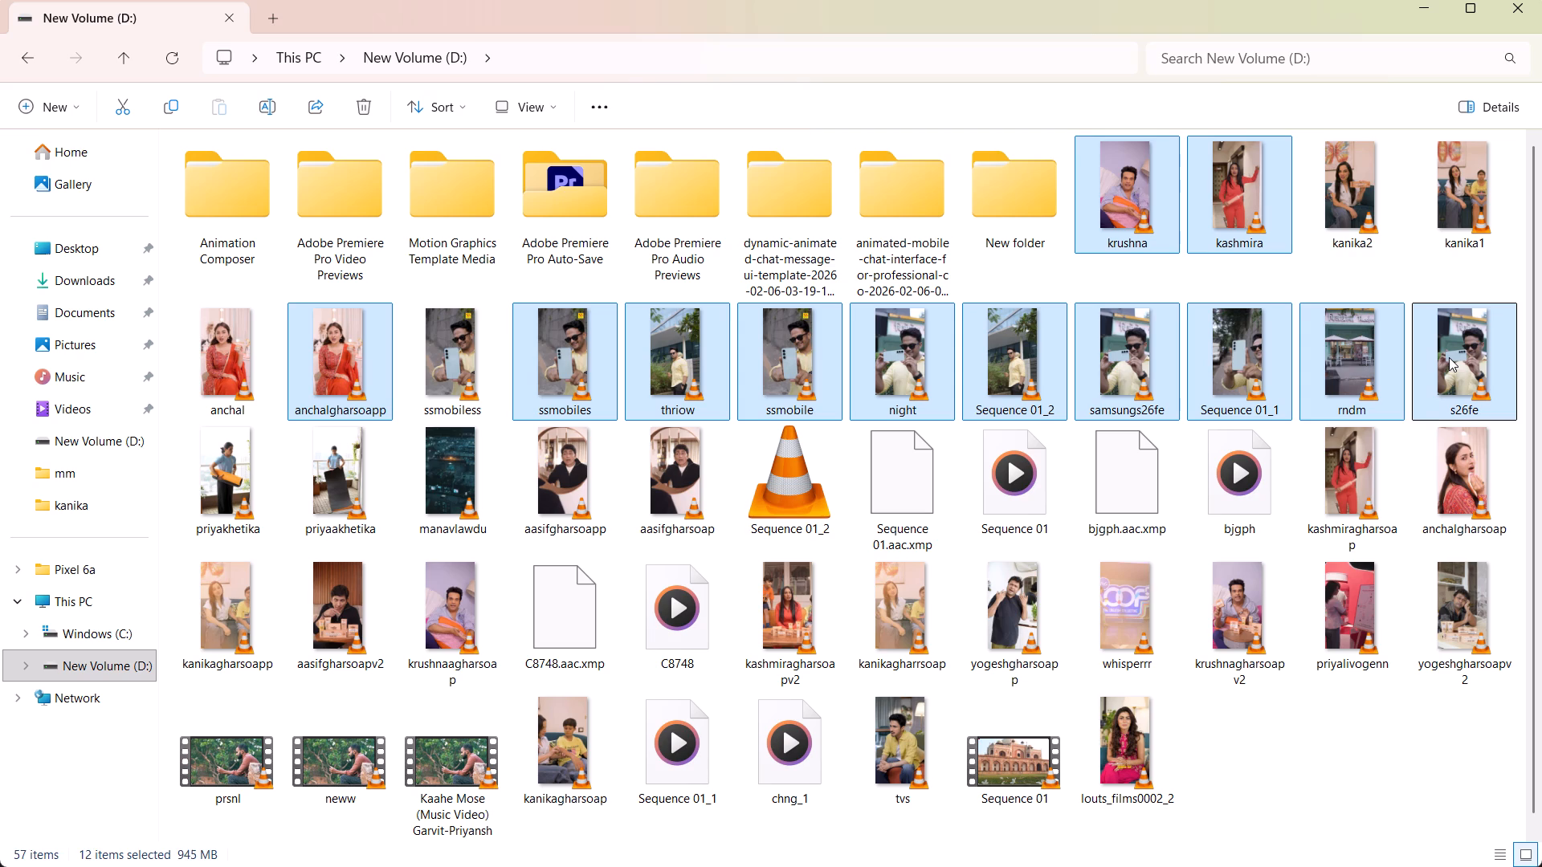
ctrl+click(1455, 523)
ctrl+click(1354, 488)
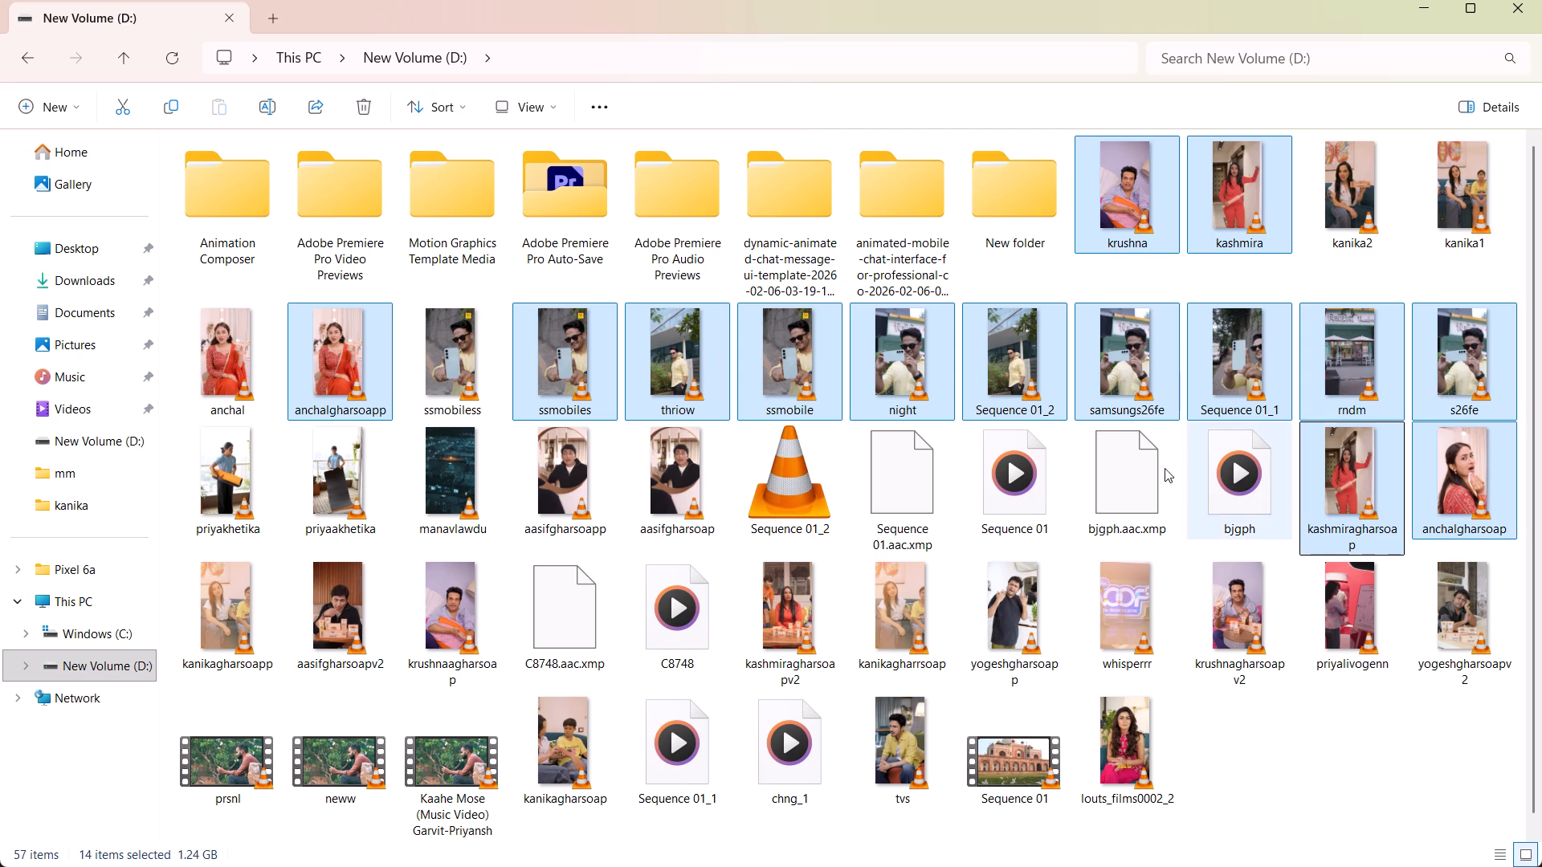
ctrl+click(218, 482)
ctrl+click(361, 500)
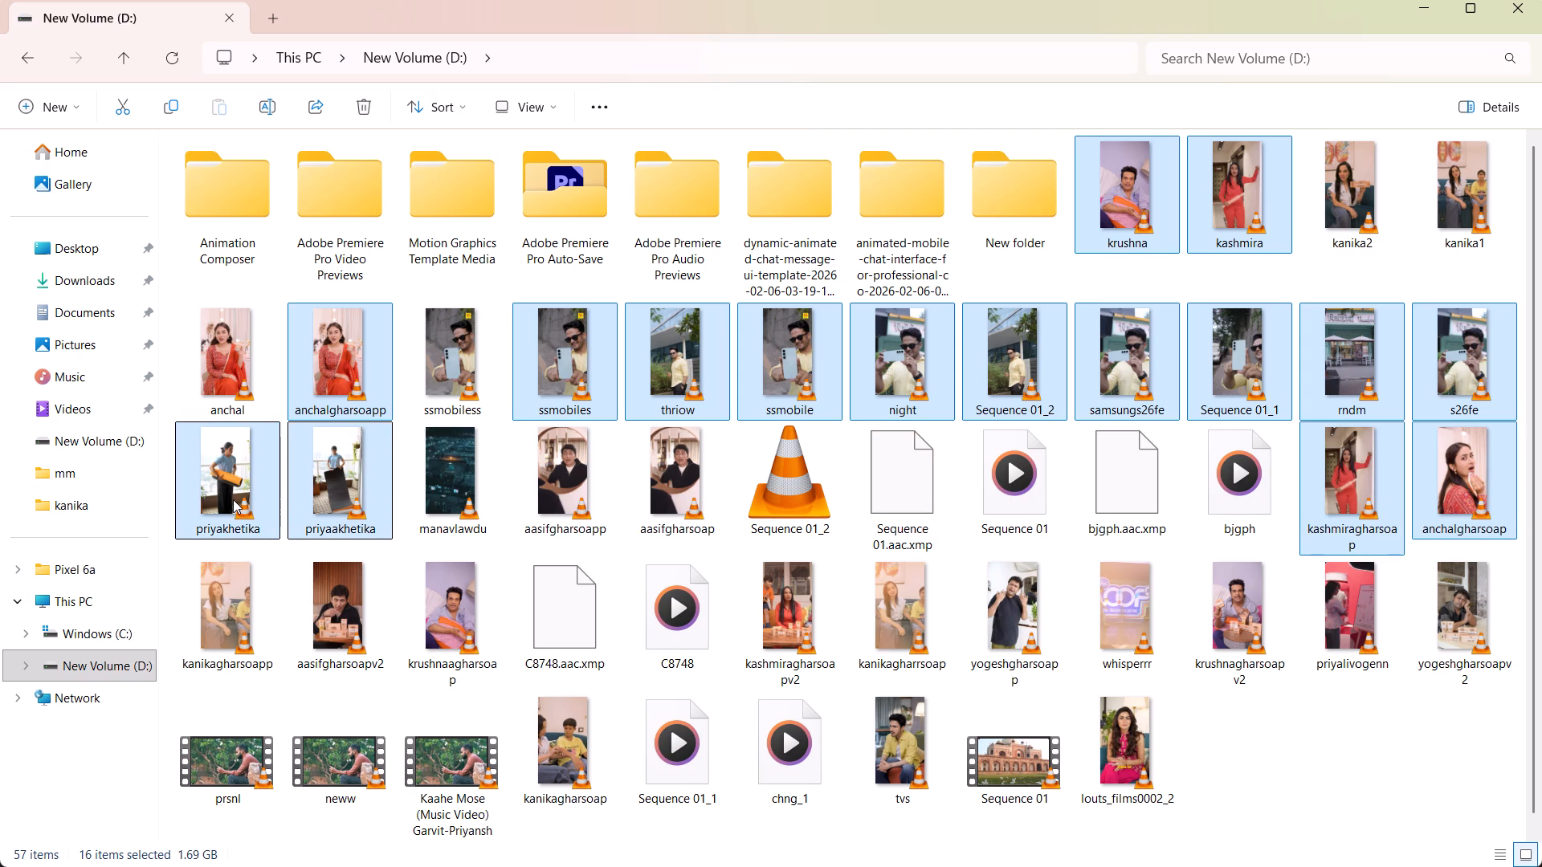
ctrl+click(233, 499)
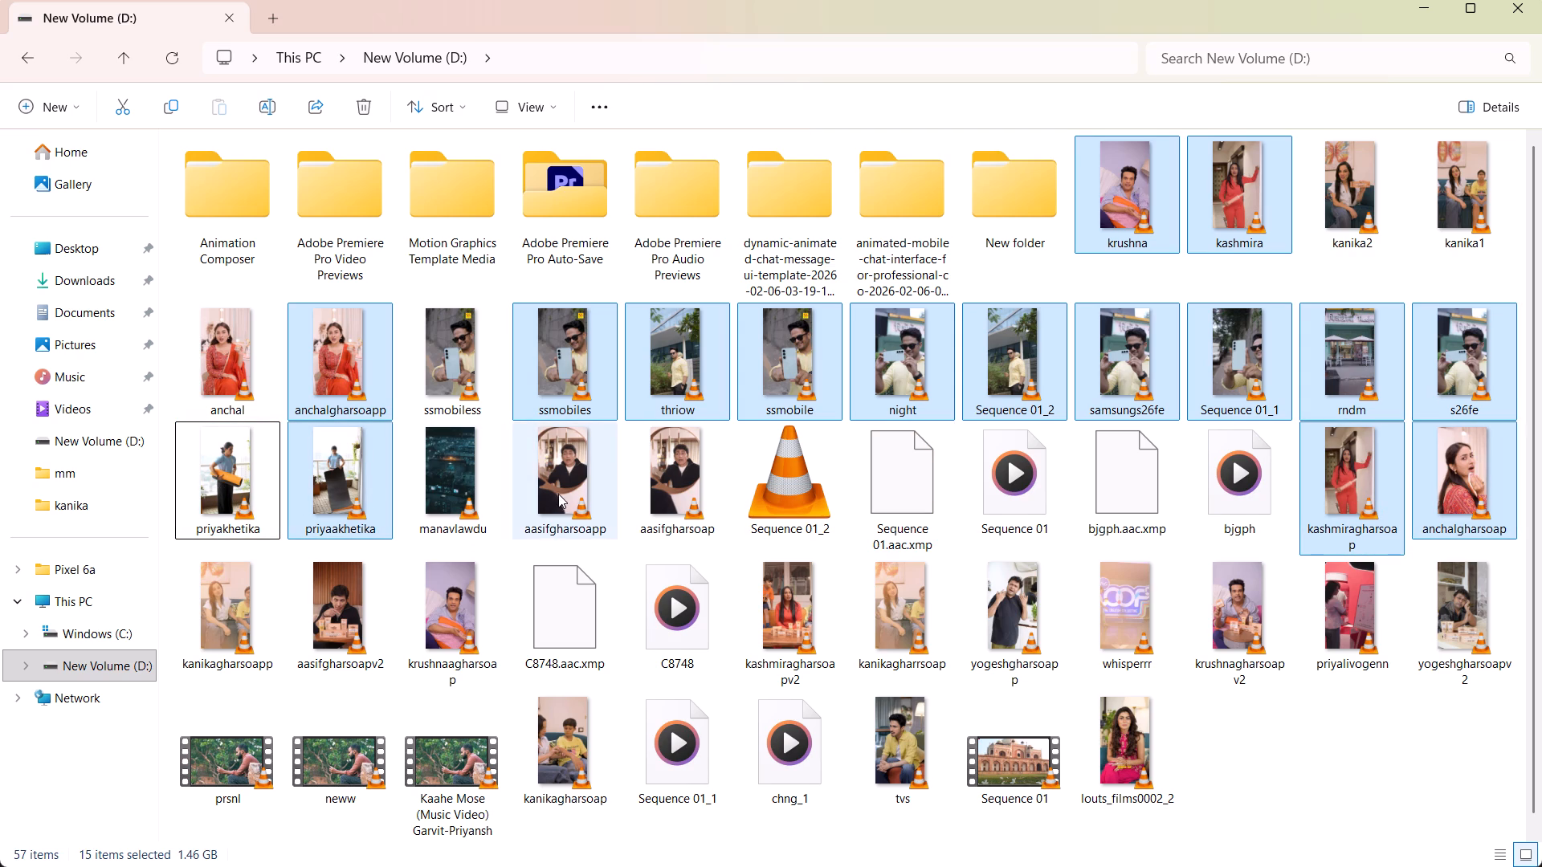
ctrl+click(559, 495)
ctrl+click(660, 493)
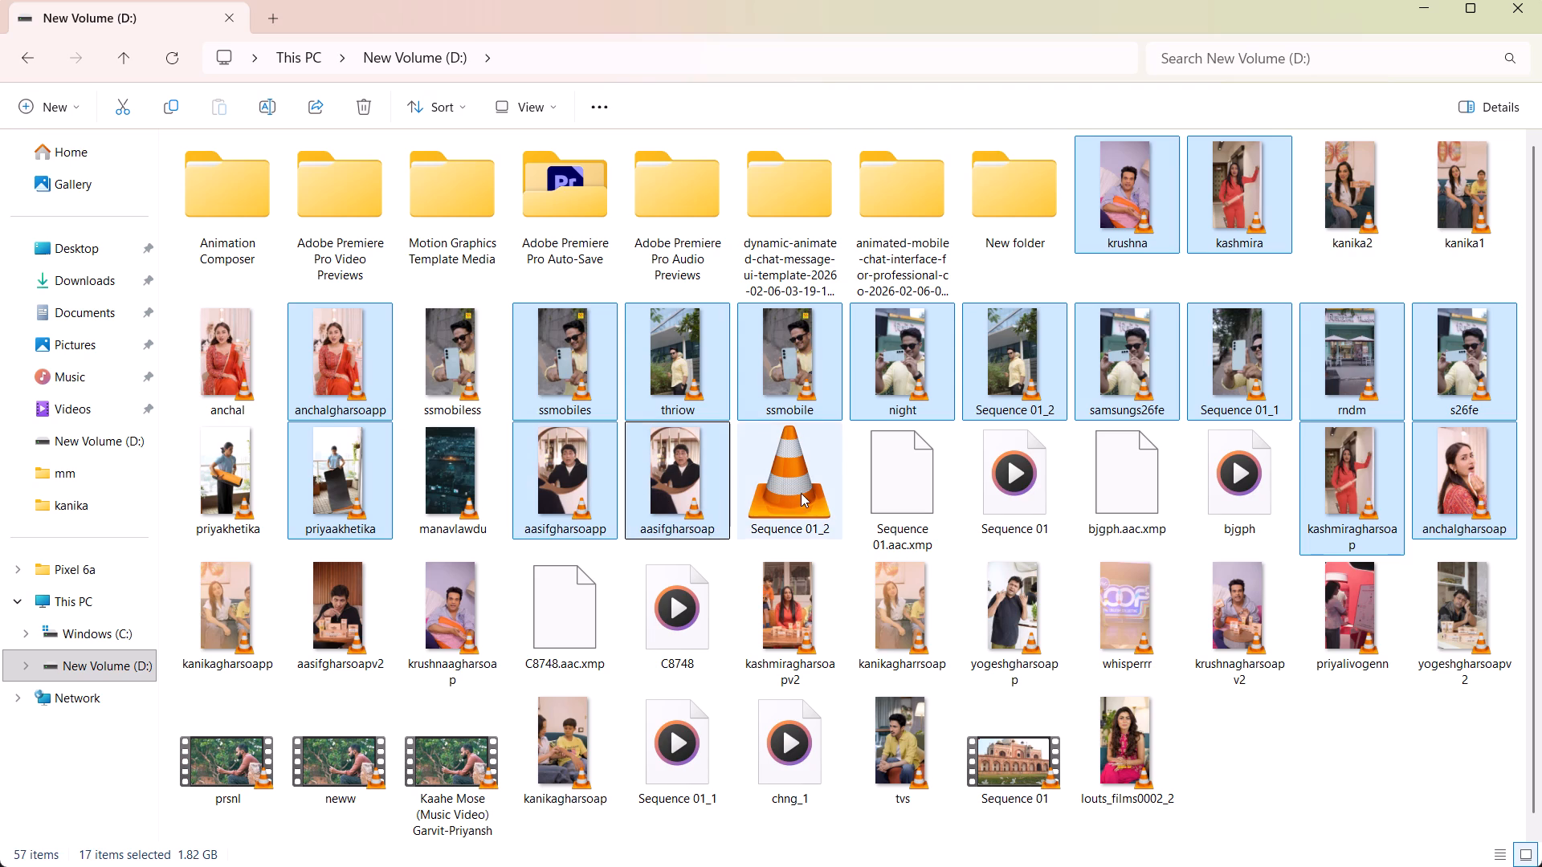
ctrl+click(802, 493)
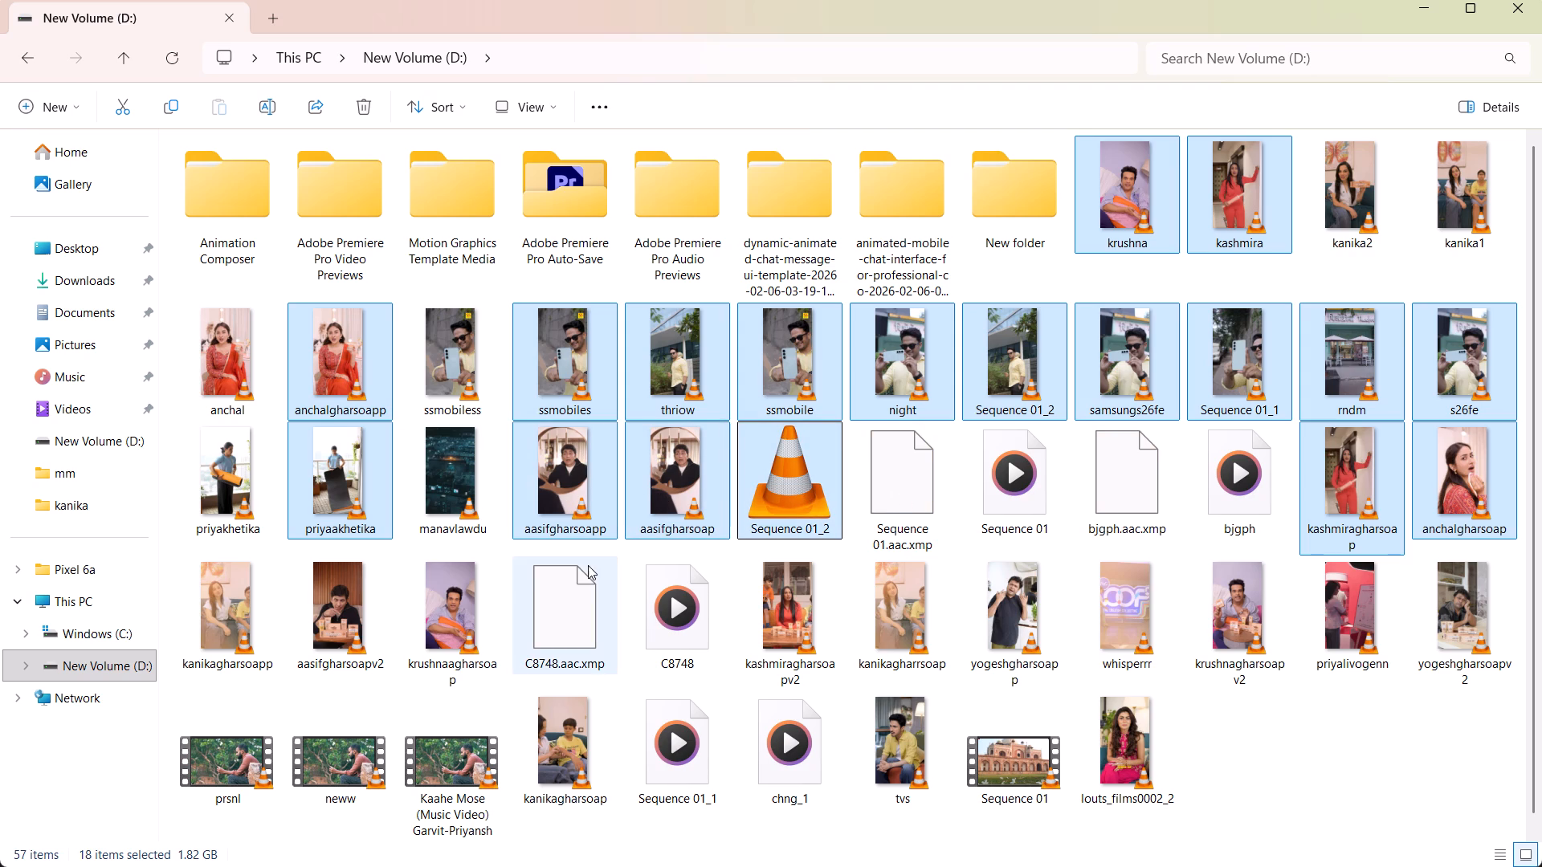
ctrl+click(235, 604)
ctrl+click(356, 637)
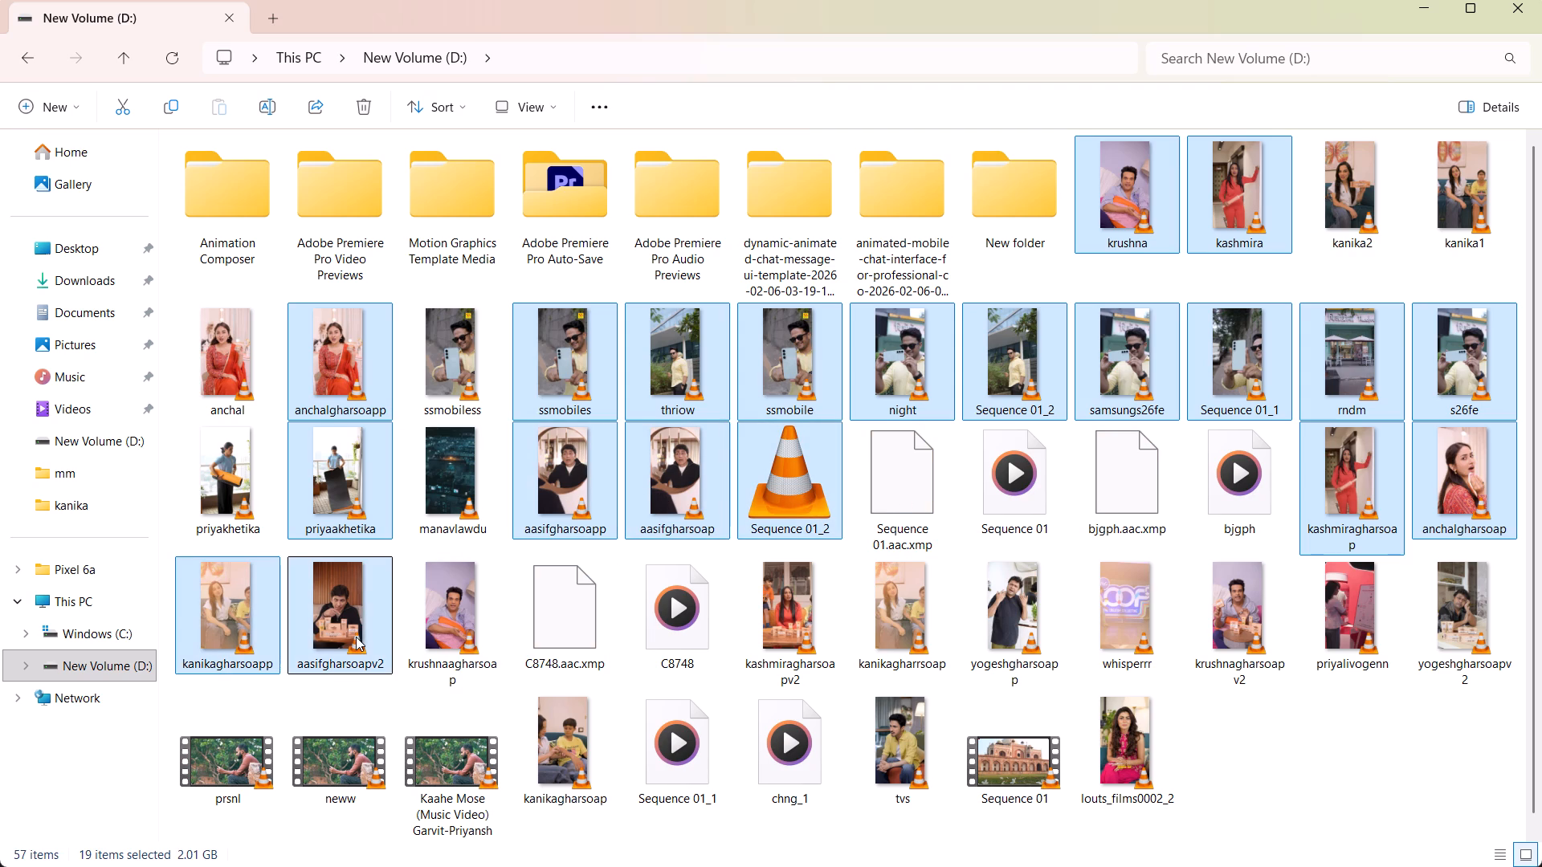
ctrl+click(448, 640)
ctrl+click(770, 627)
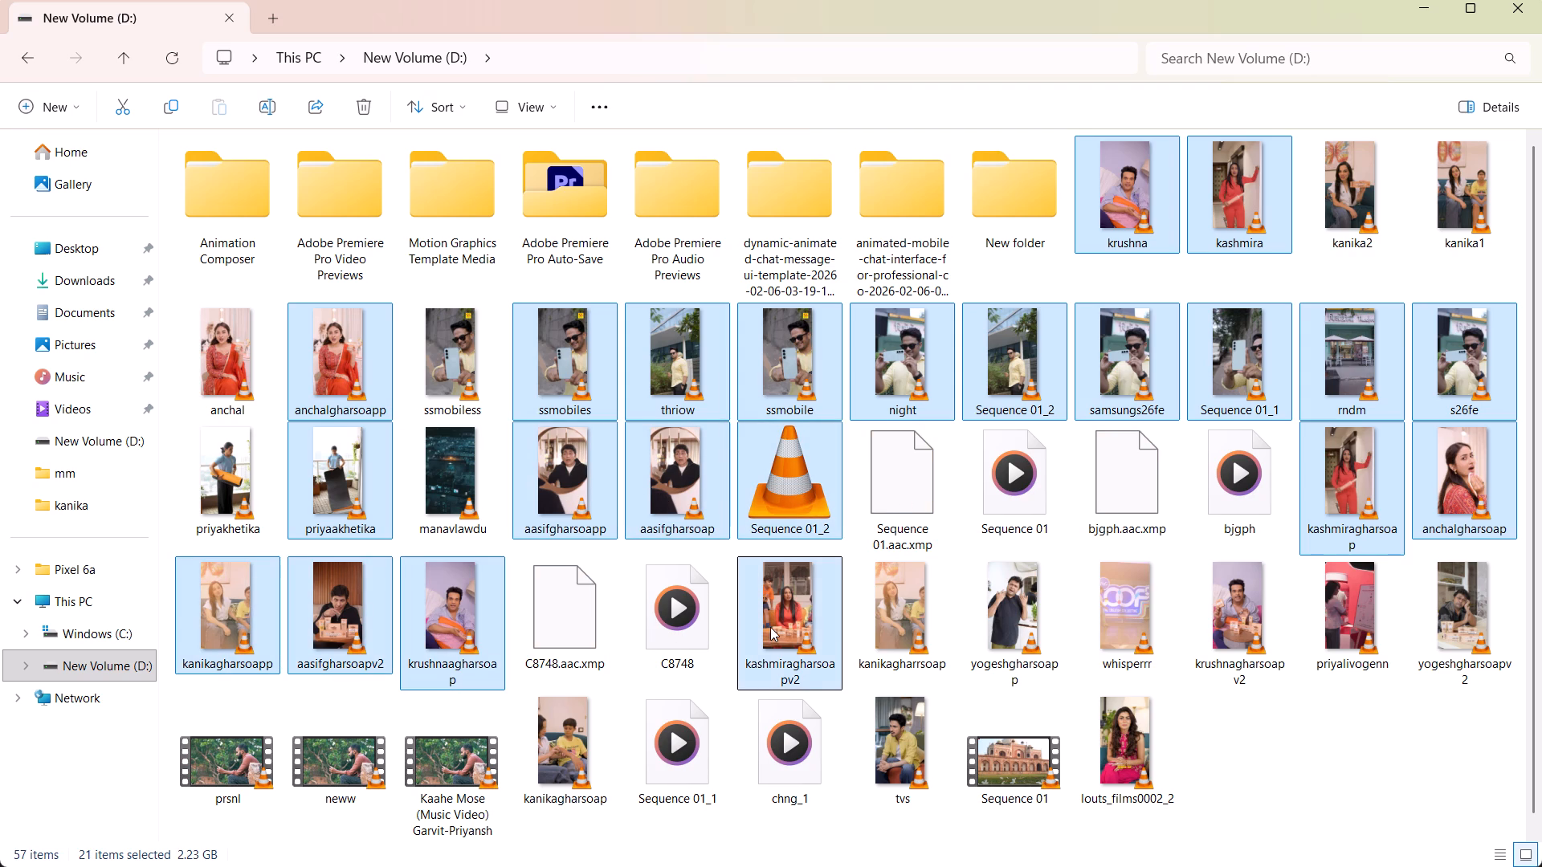
ctrl+click(903, 629)
ctrl+click(998, 635)
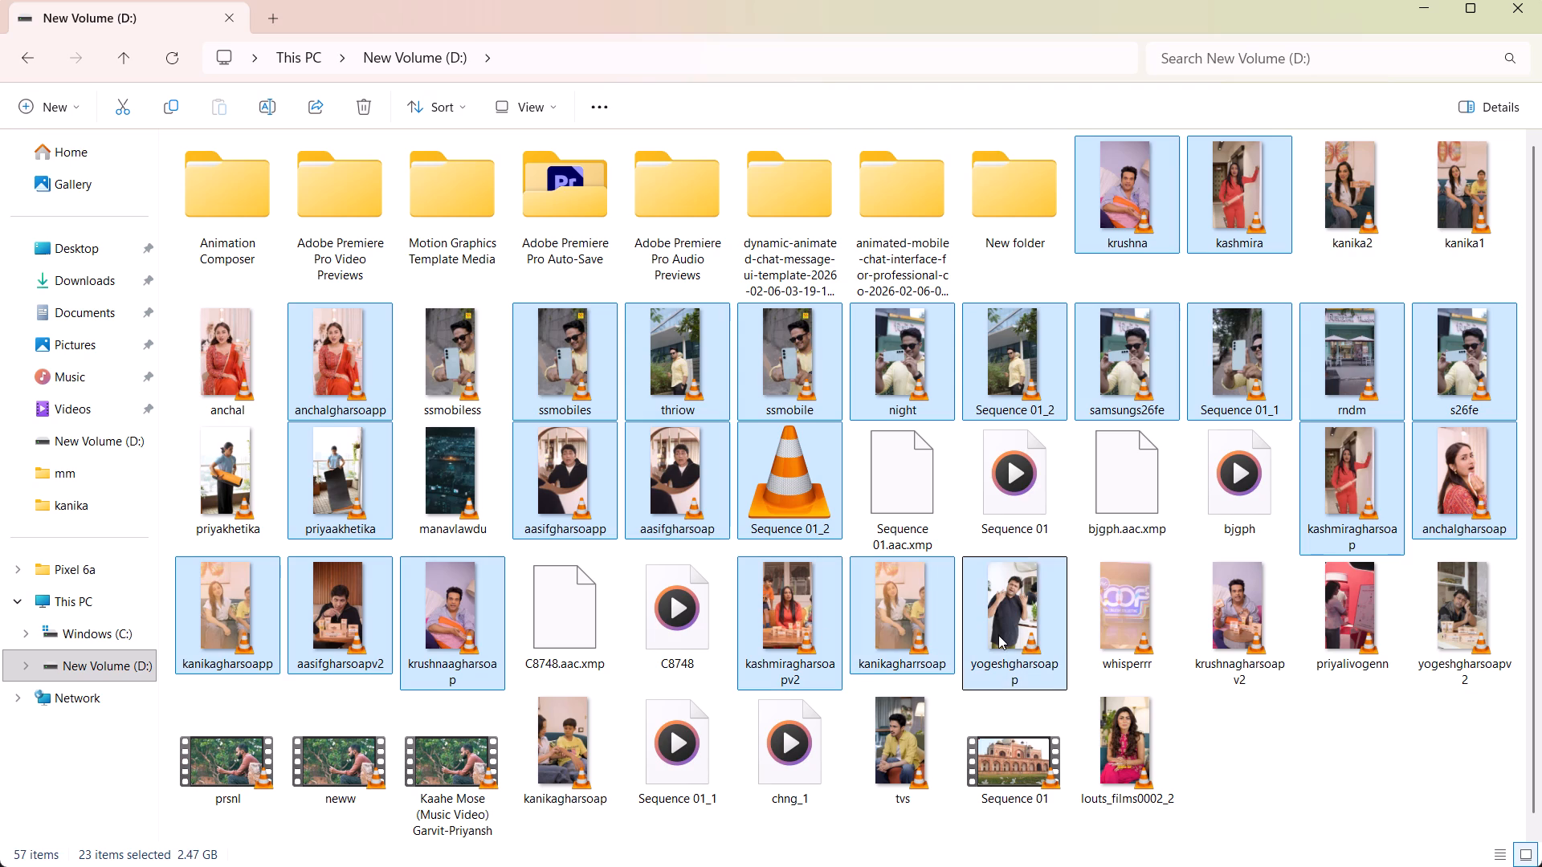
ctrl+click(1265, 627)
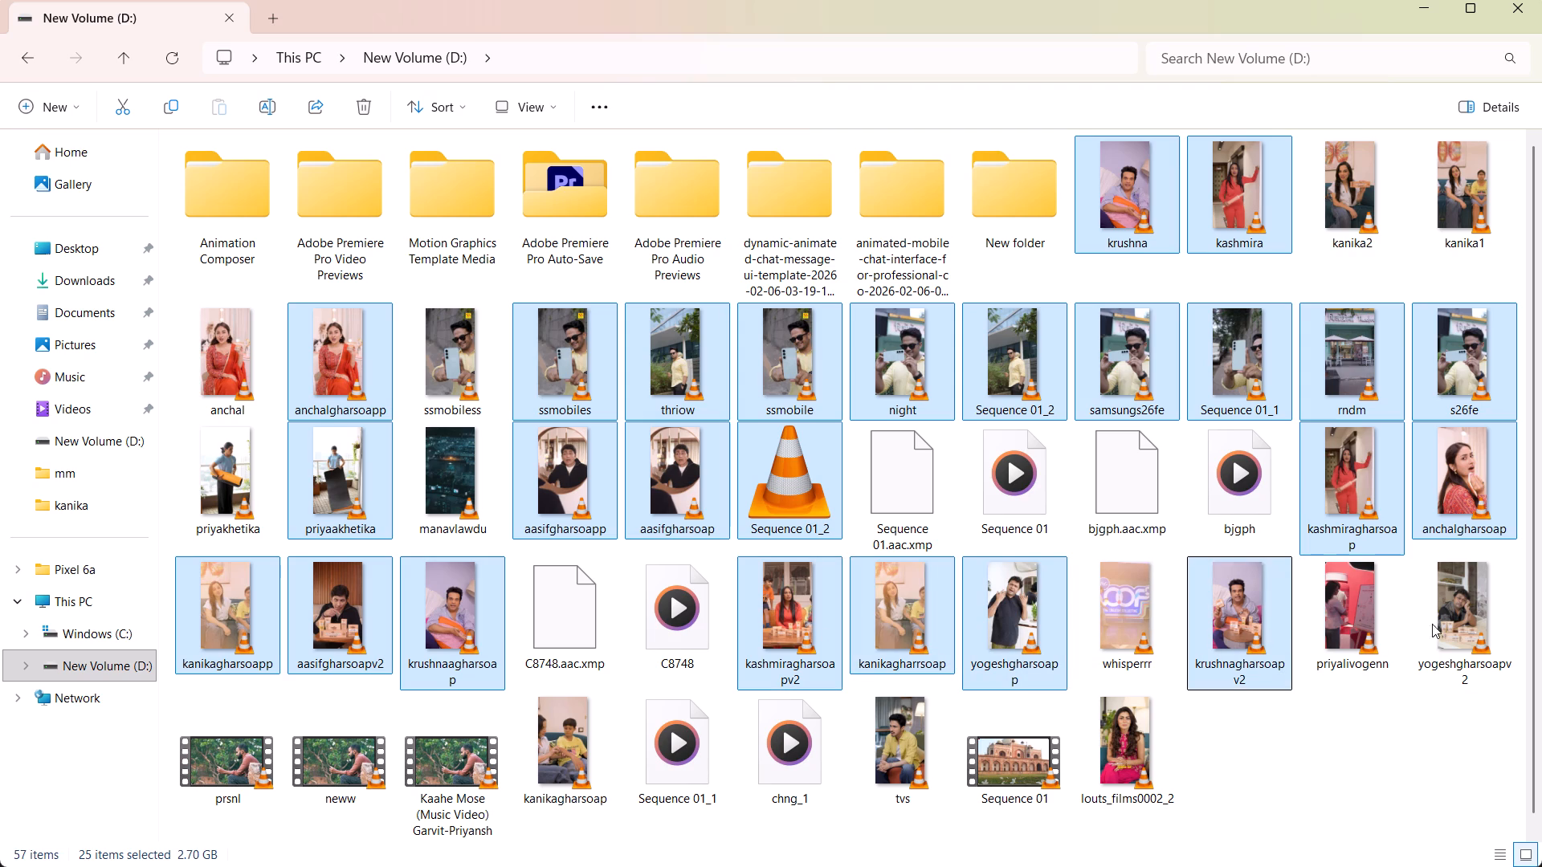
ctrl+click(1440, 625)
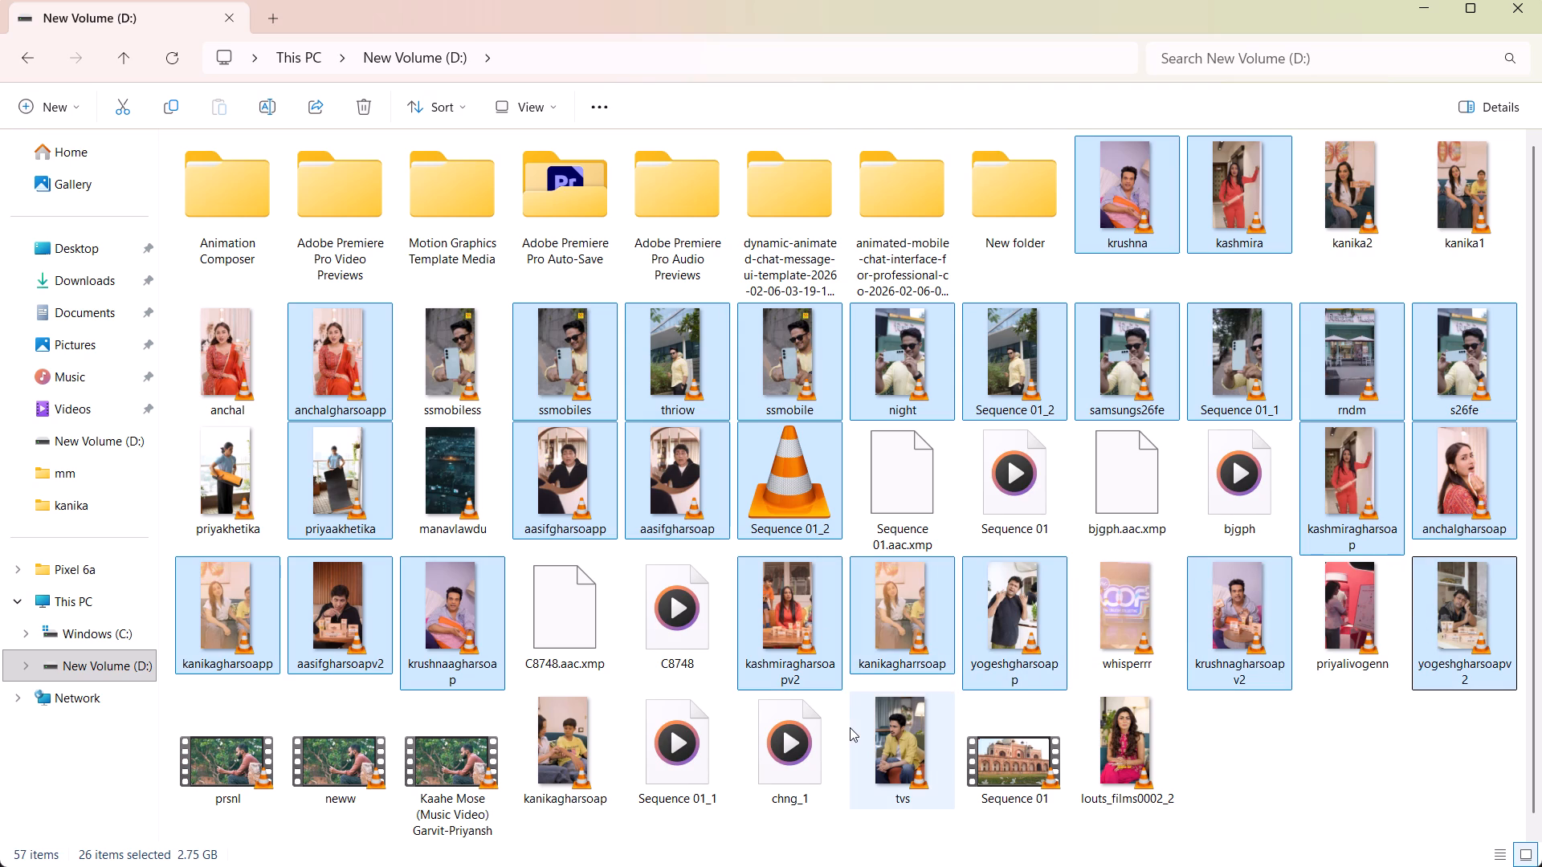
key(Delete)
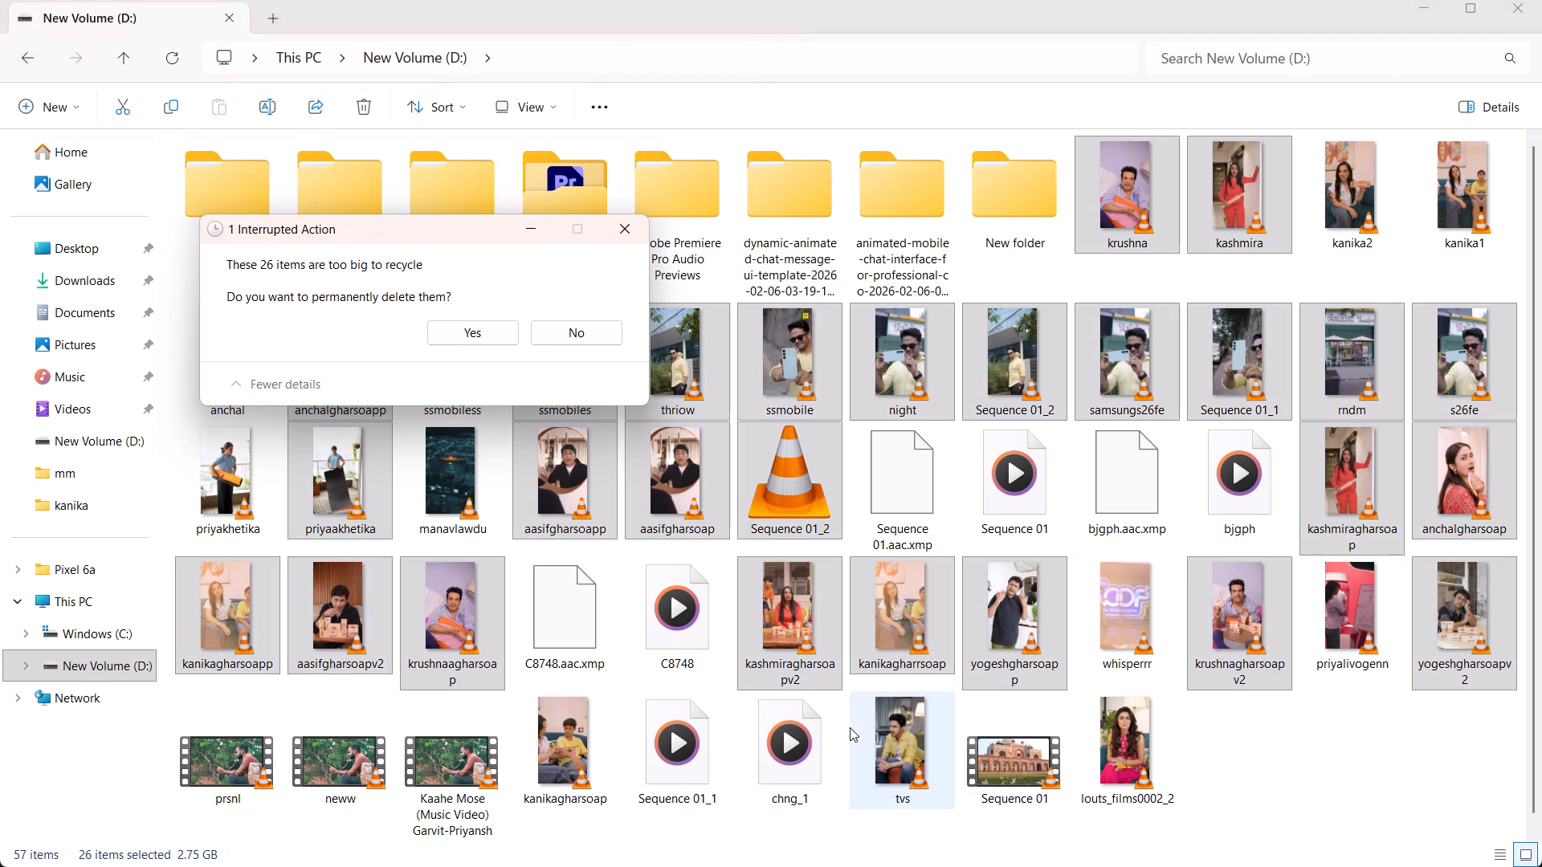
click(442, 331)
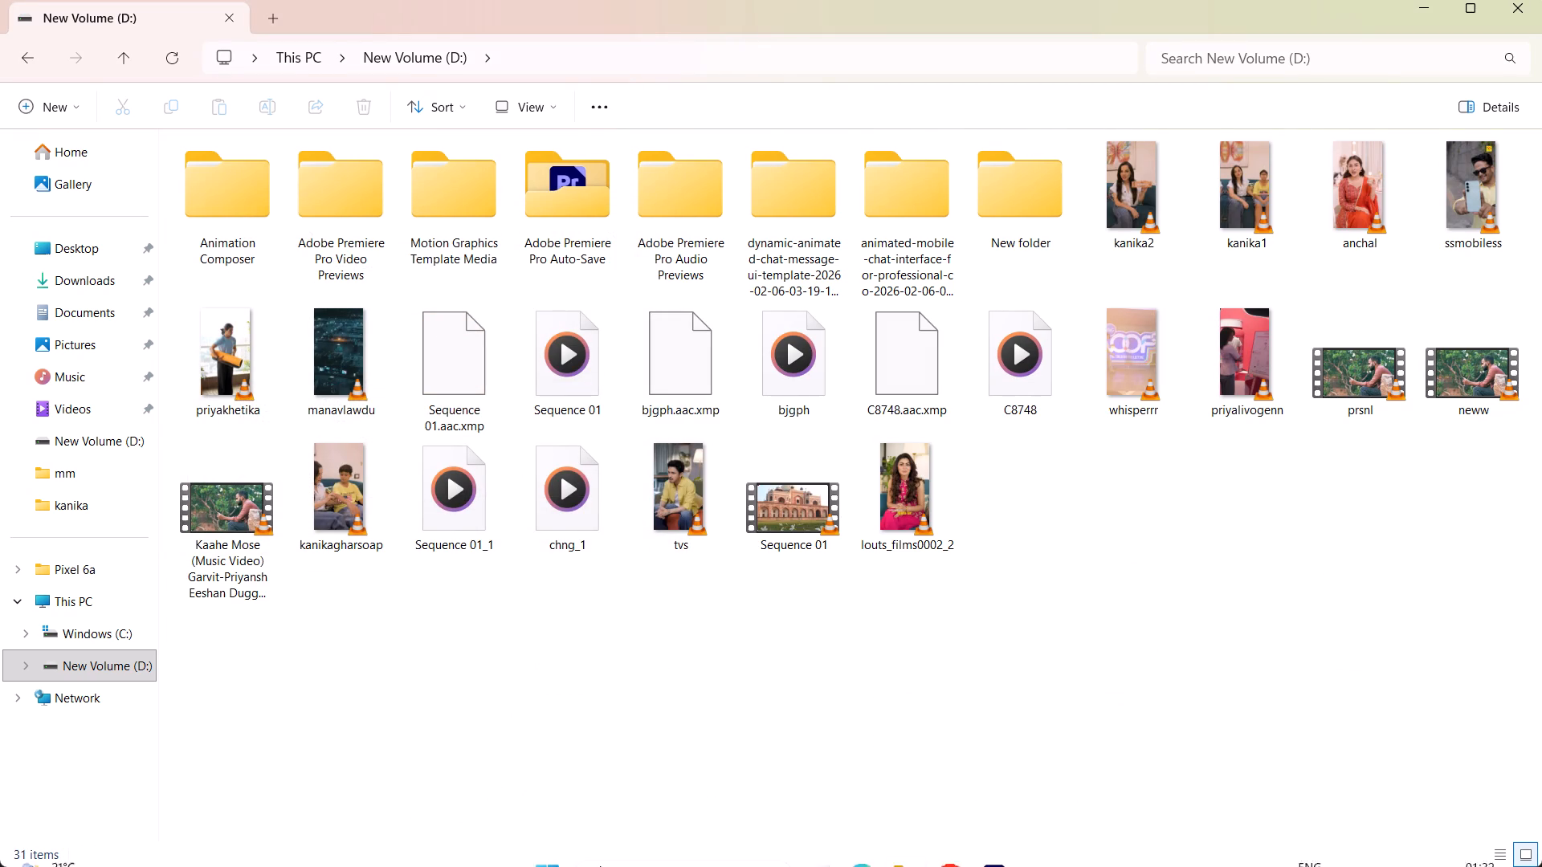
Back in Premiere, set the export file name to kashmera for the H.264 media file on D:.
click(984, 841)
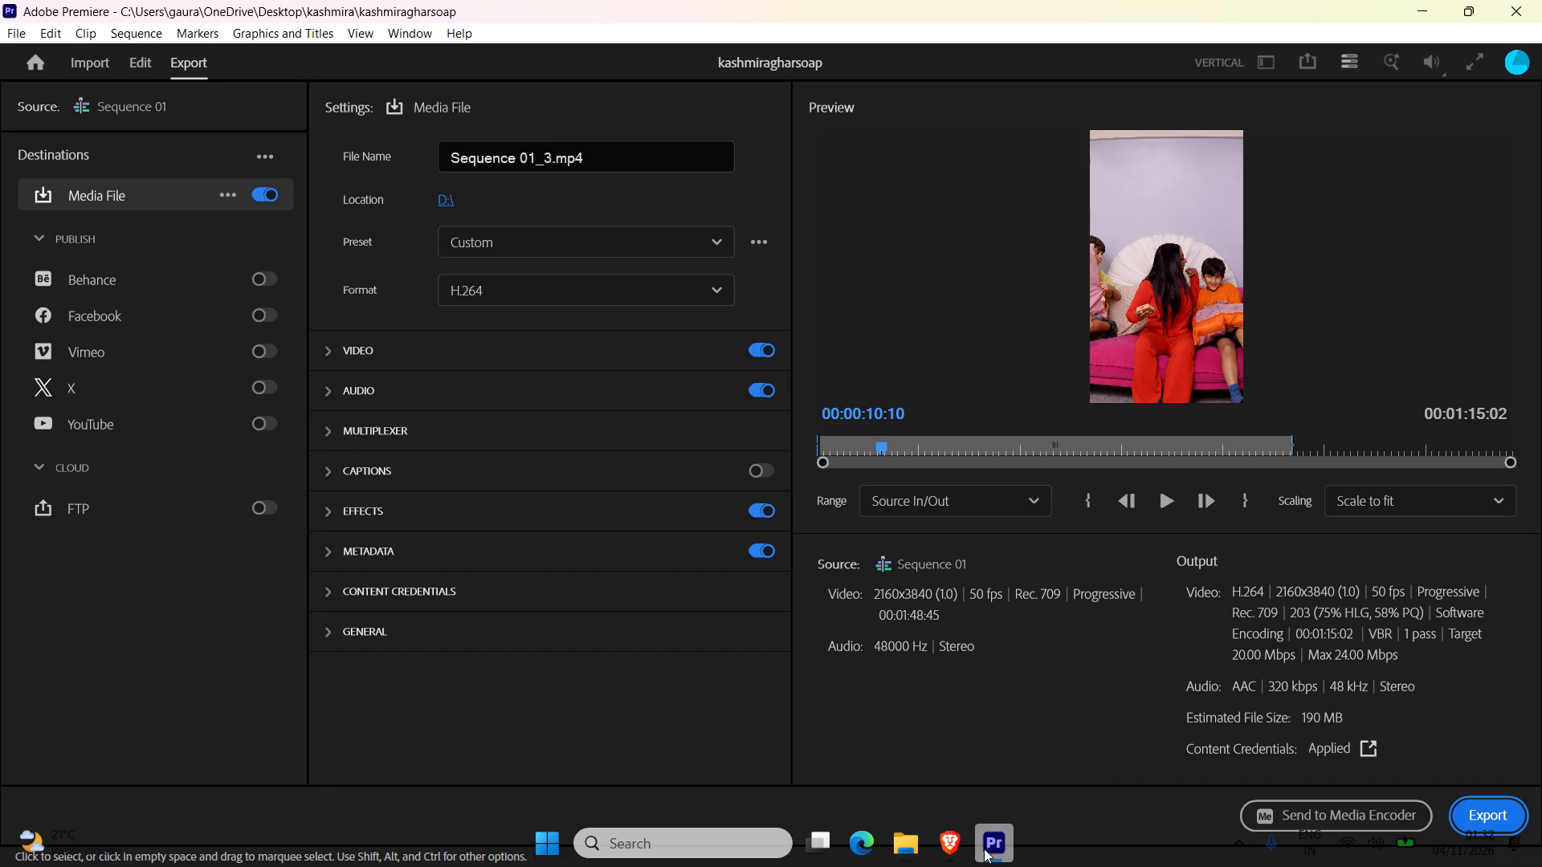
triple_click(585, 161)
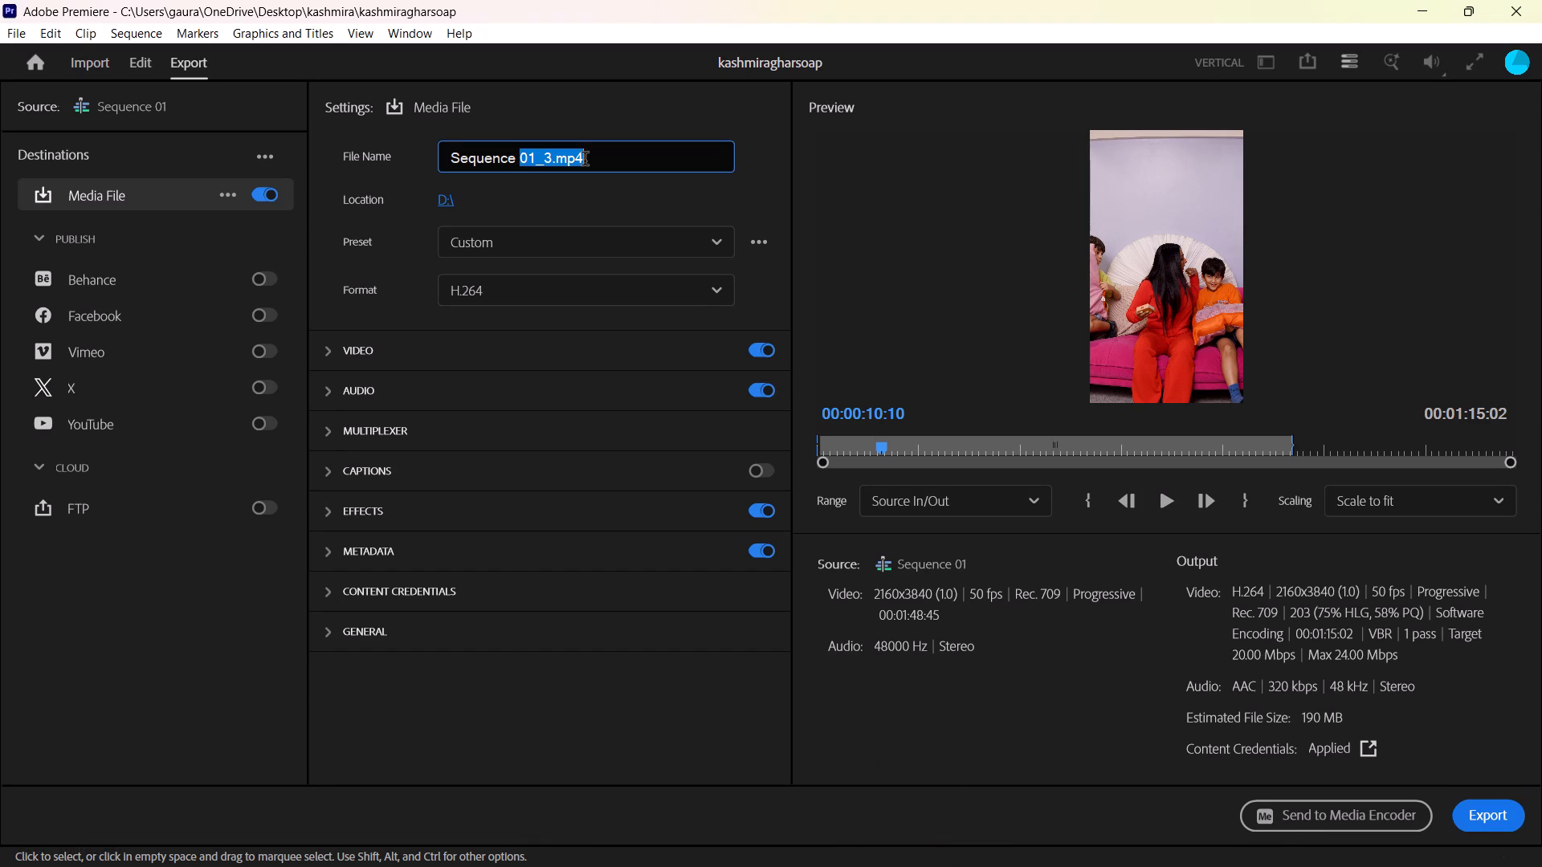
text(kashi)
key(BackSpace)
text(miragharoap)
key(BackSpace)
key(BackSpace)
key(BackSpace)
key(BackSpace)
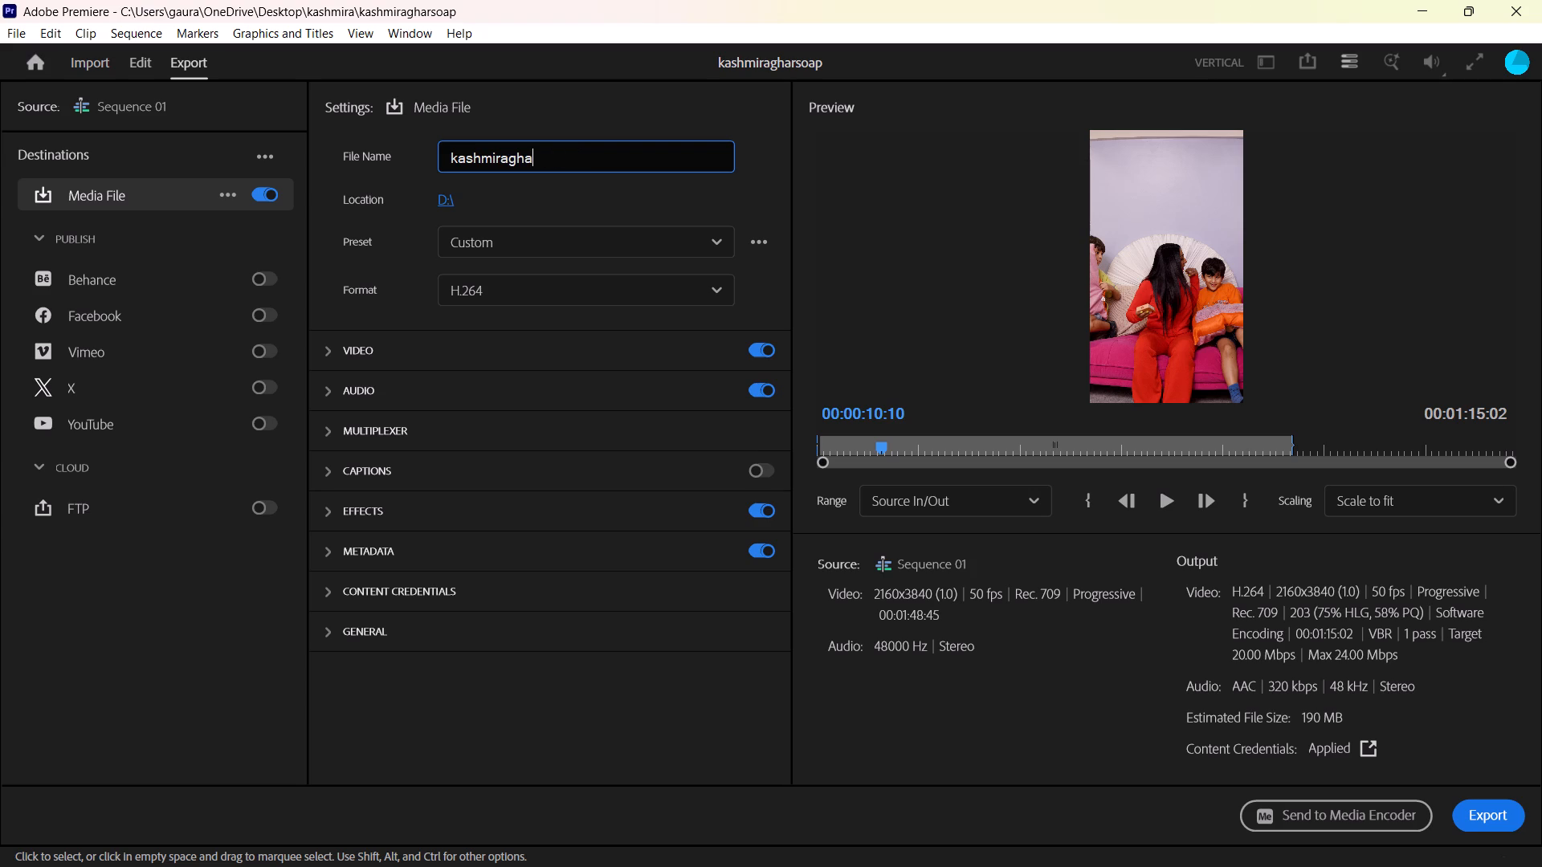
key(BackSpace)
key(BackSpace)
key(BackSpace)
key(BackSpace)
key(BackSpace)
key(BackSpace)
text(era)
click(545, 194)
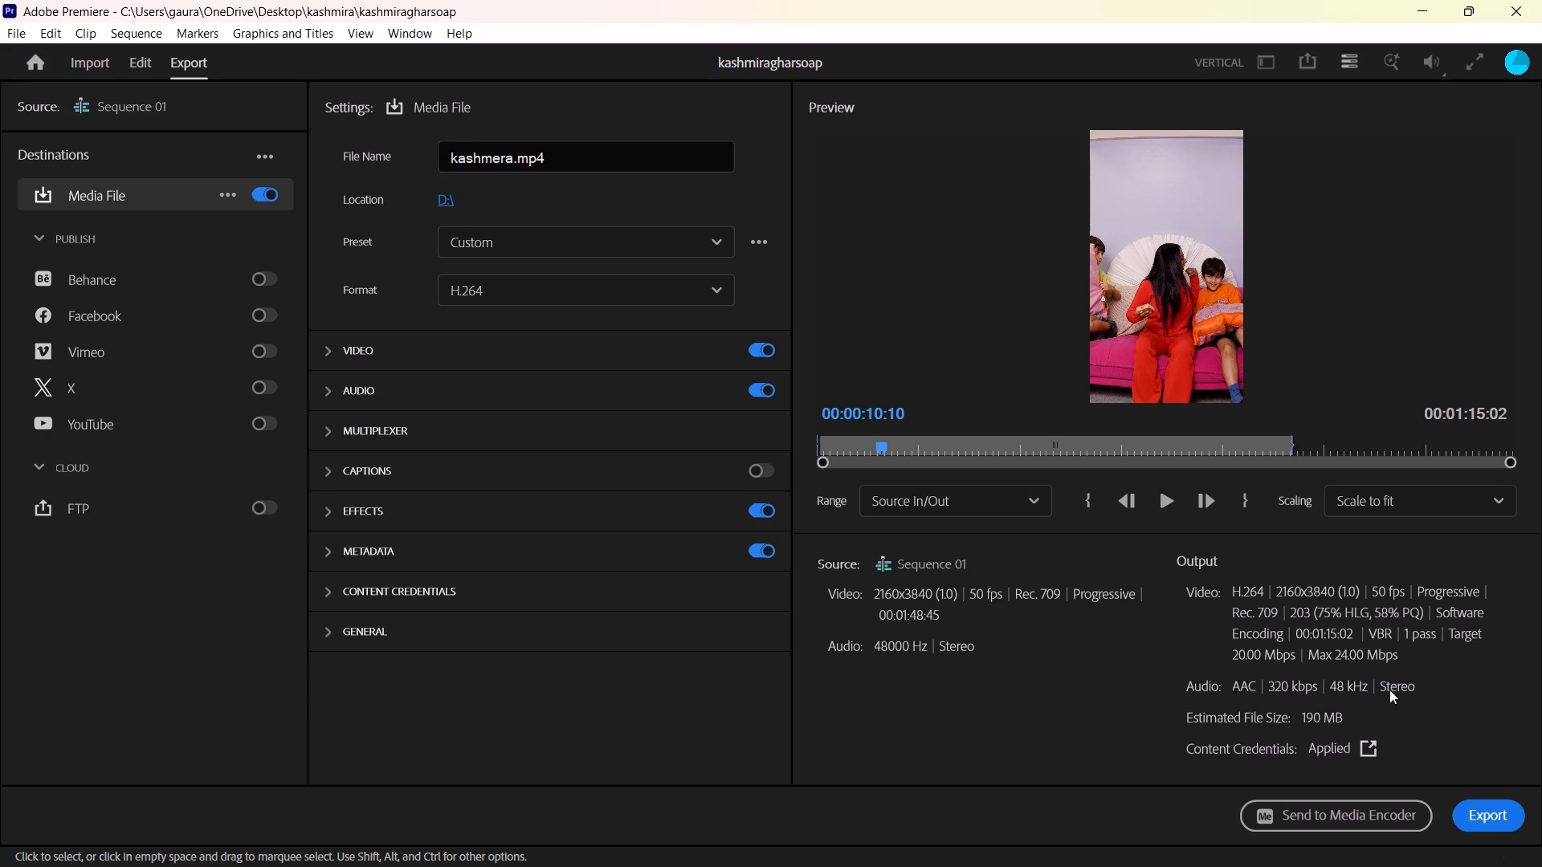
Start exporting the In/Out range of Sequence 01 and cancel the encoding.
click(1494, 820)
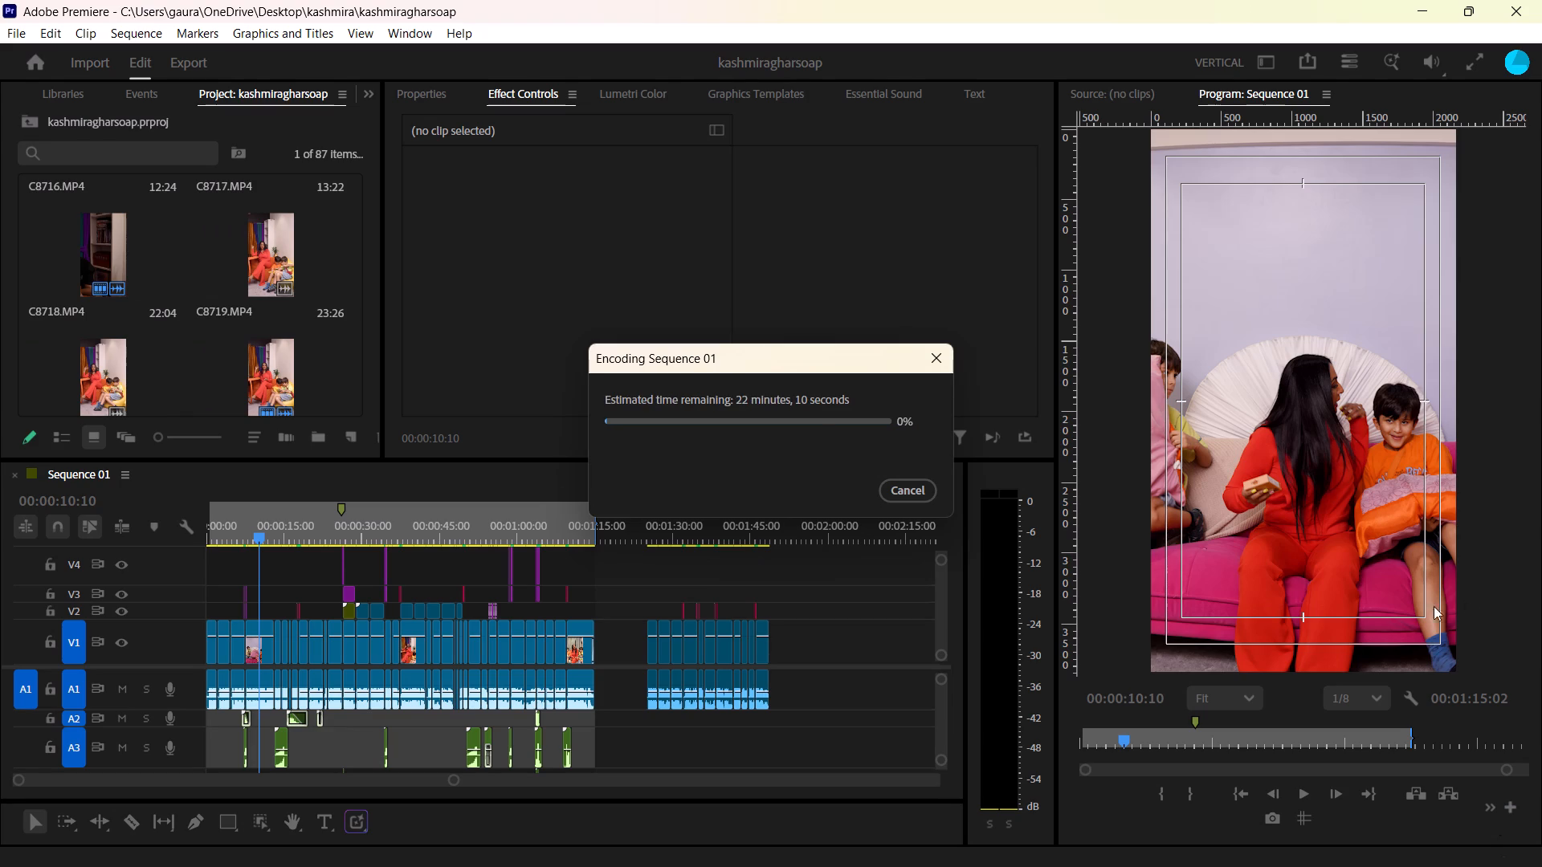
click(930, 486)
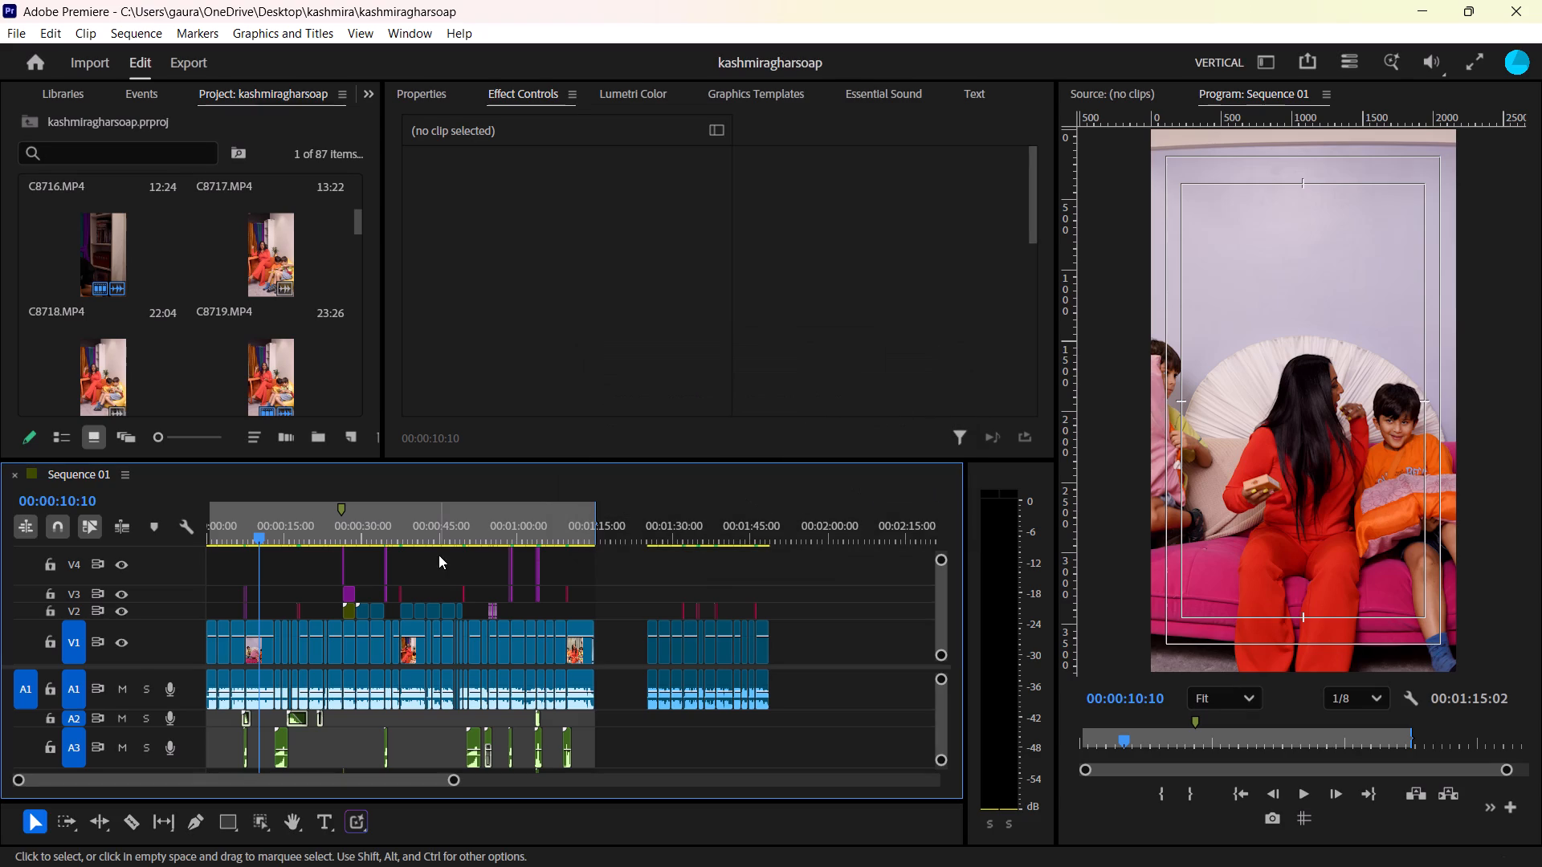
Scrub the sequence between about 00:00:06 and 00:00:10 and select the C8714.MP4 clip on V1 to examine that passage.
drag(249, 531, 243, 533)
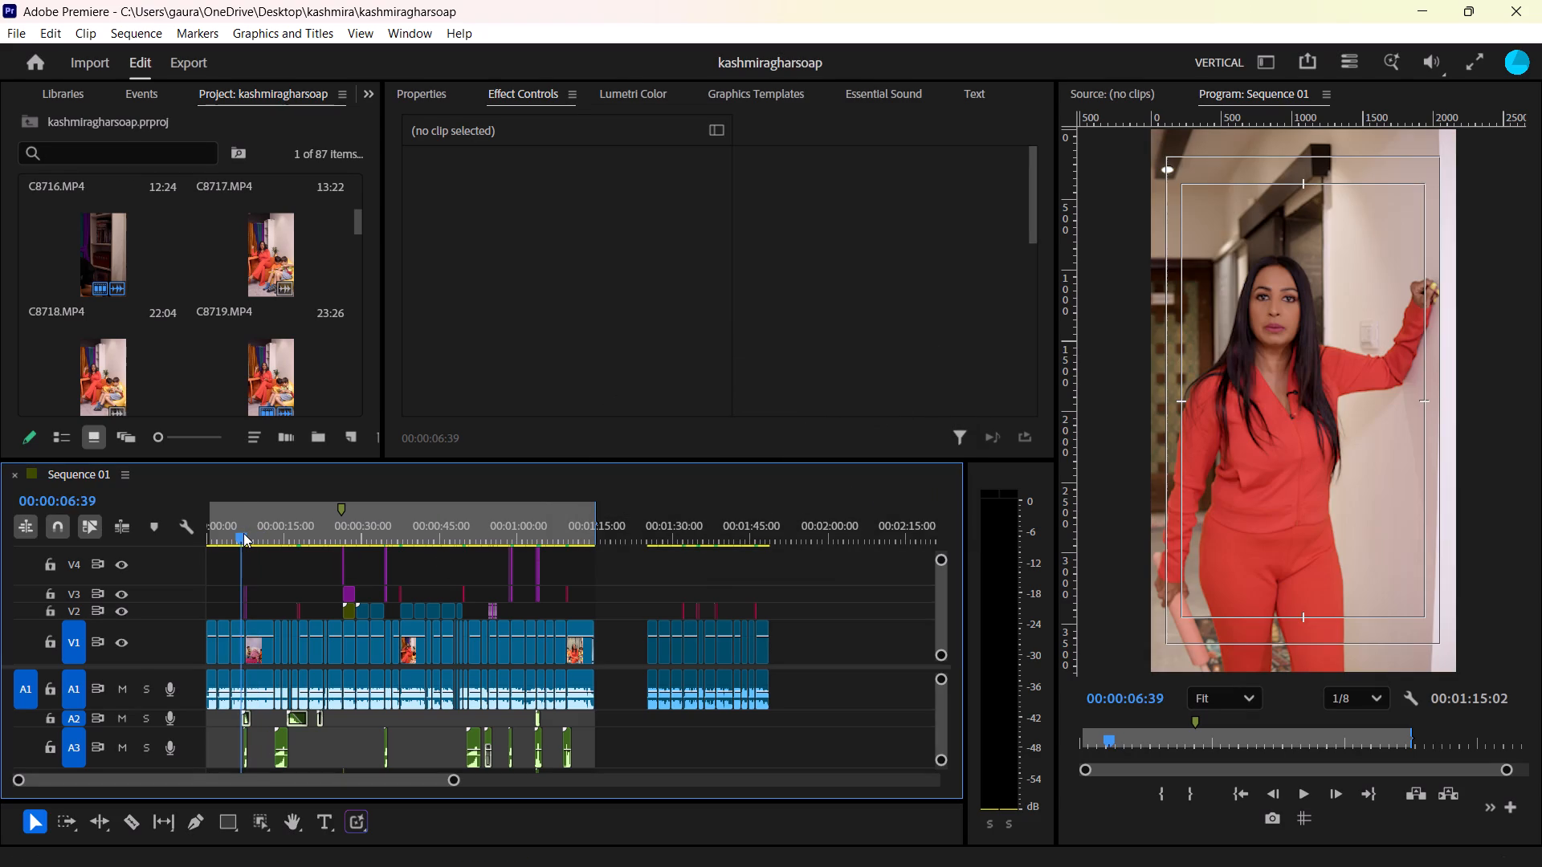
drag(243, 533, 263, 544)
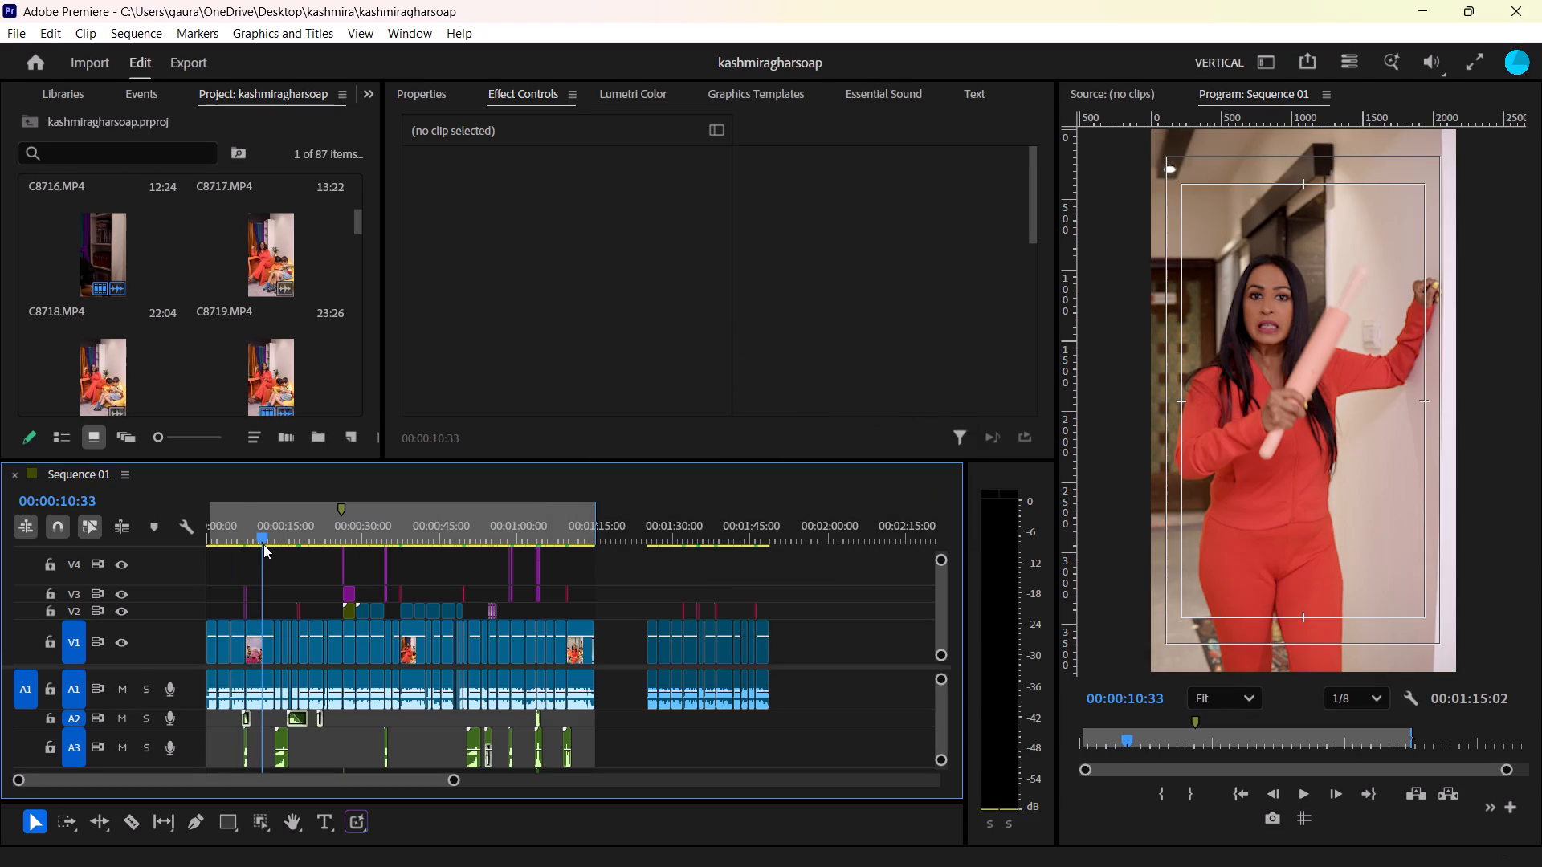
drag(263, 544, 241, 552)
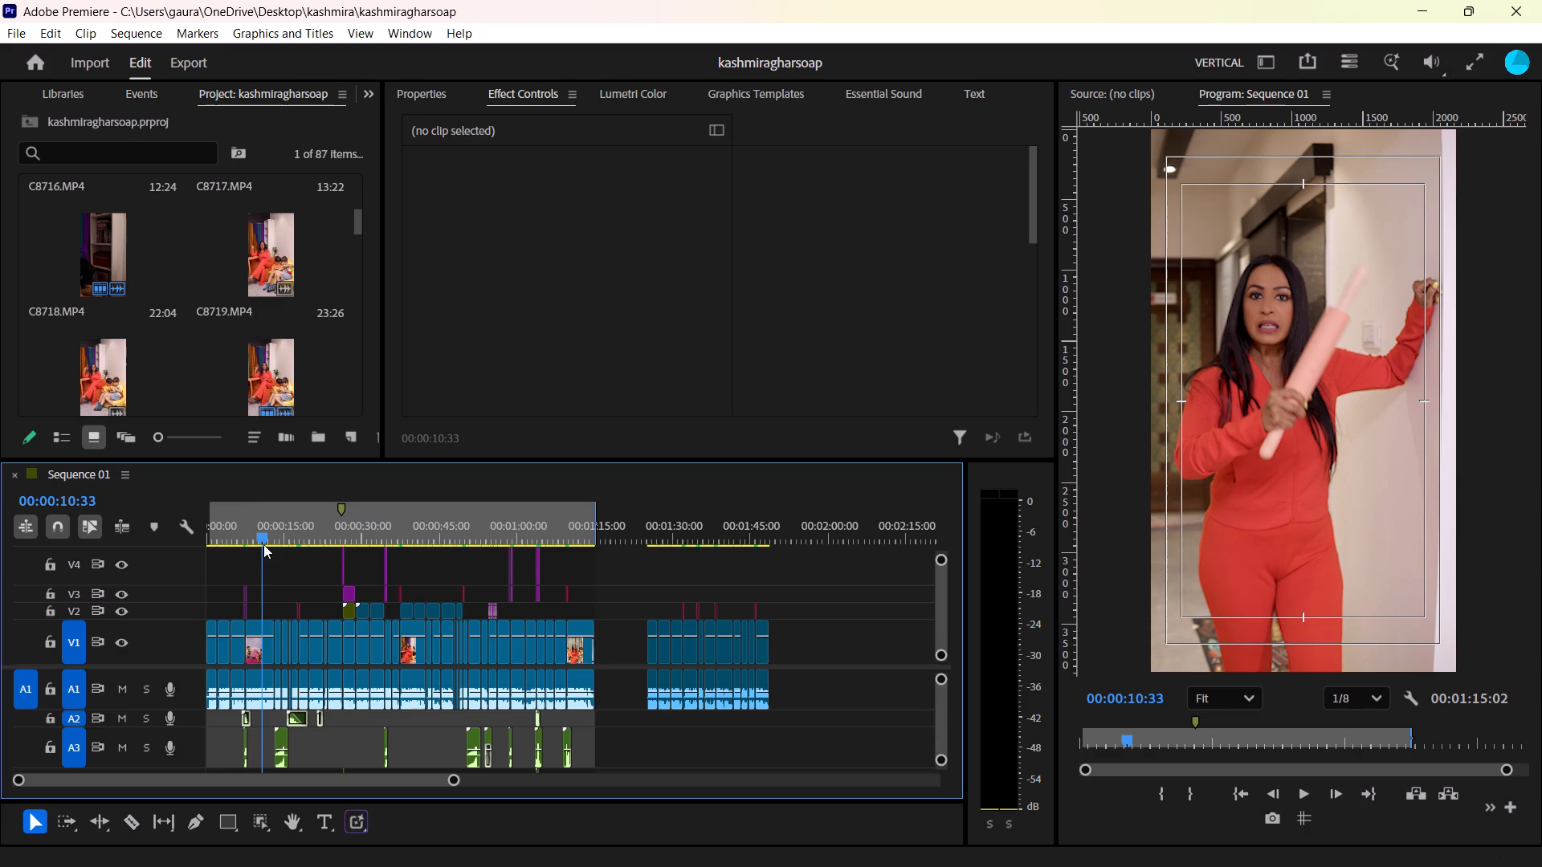
click(256, 647)
click(268, 537)
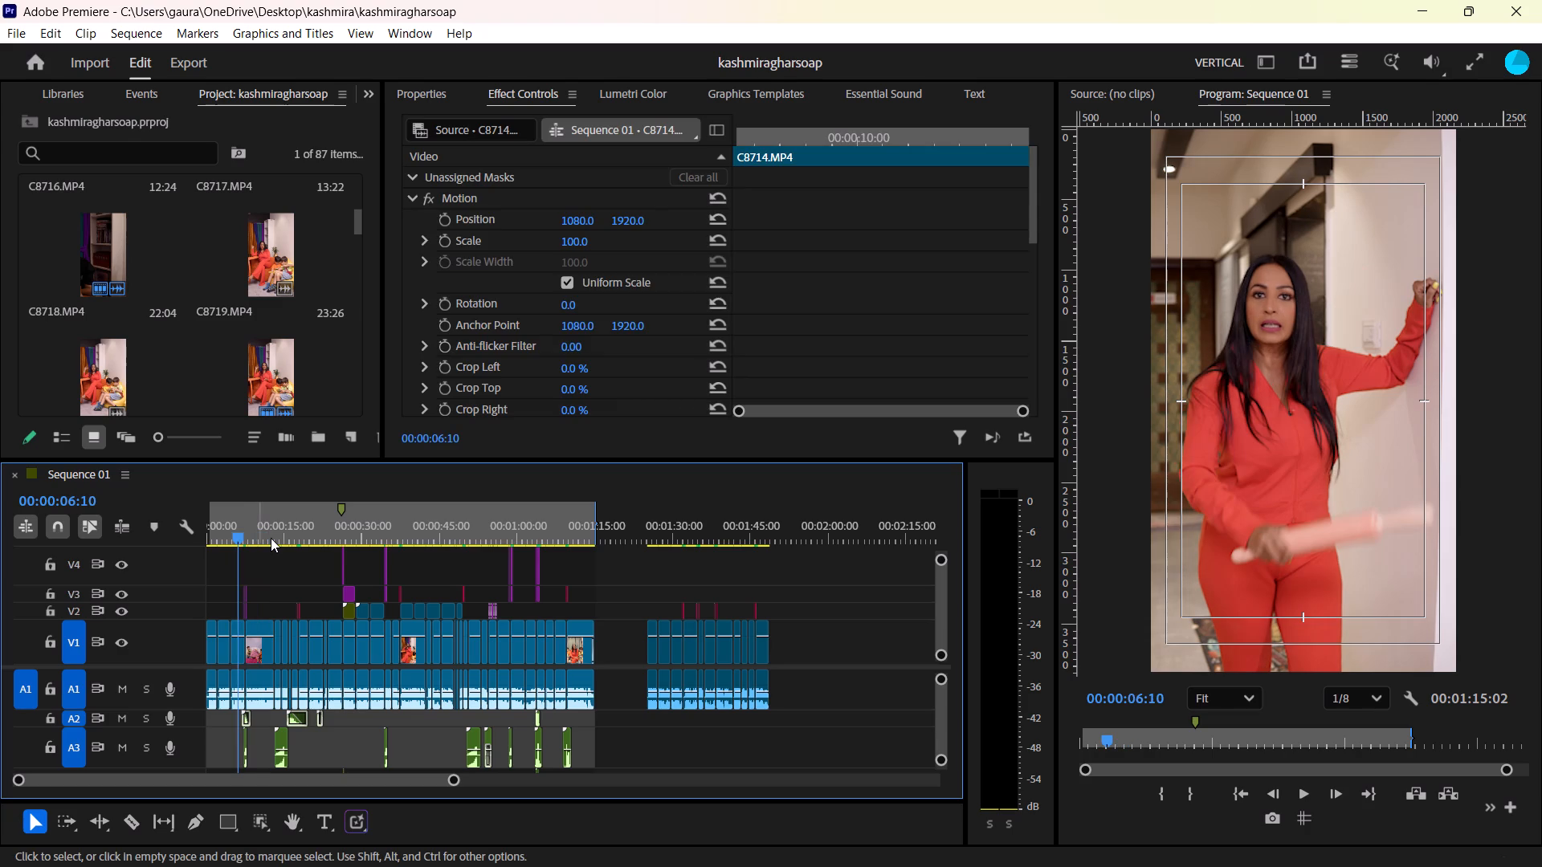